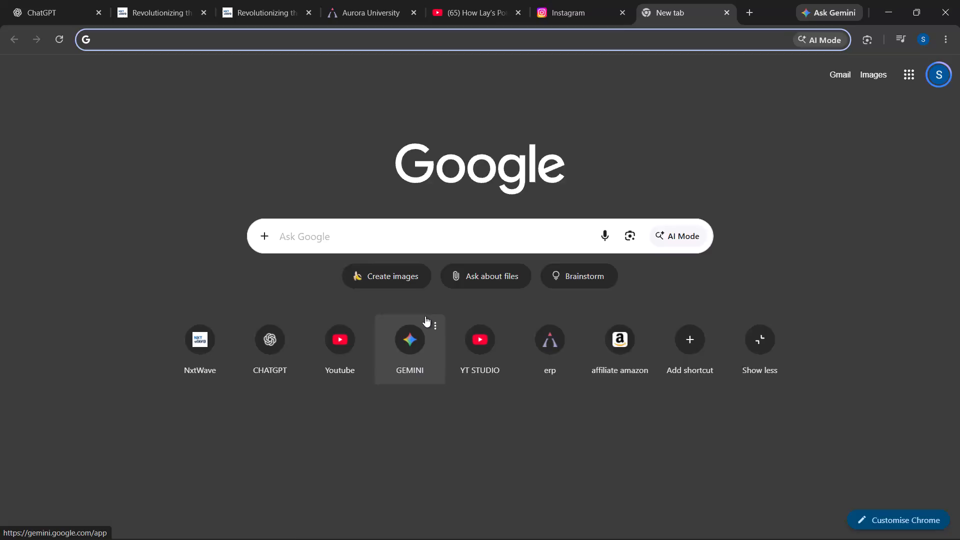
Launch Photoshop and create a new 1920 x 1080 px document at 72 pixels/inch with a white background.
text(photo)
key(Return)
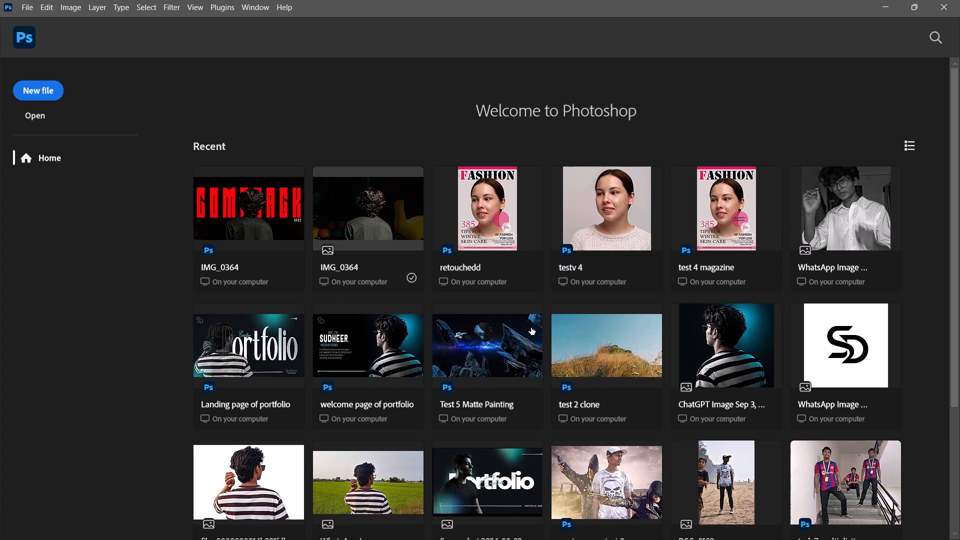
scroll(512, 349, down, 6)
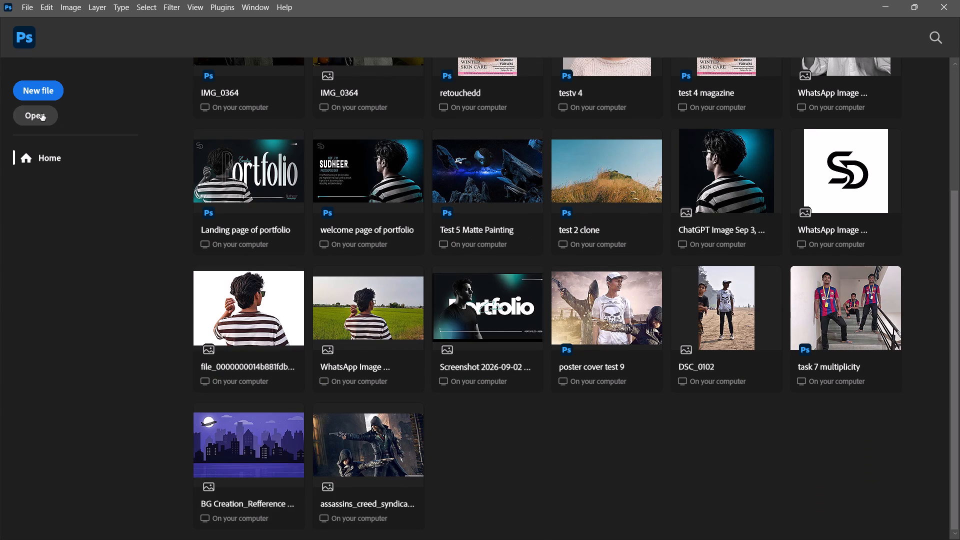
click(48, 98)
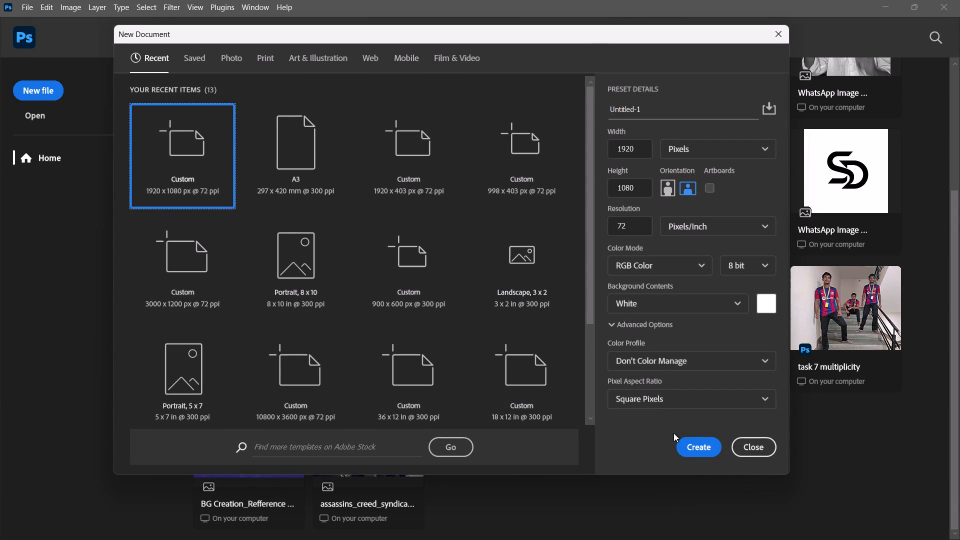
click(703, 445)
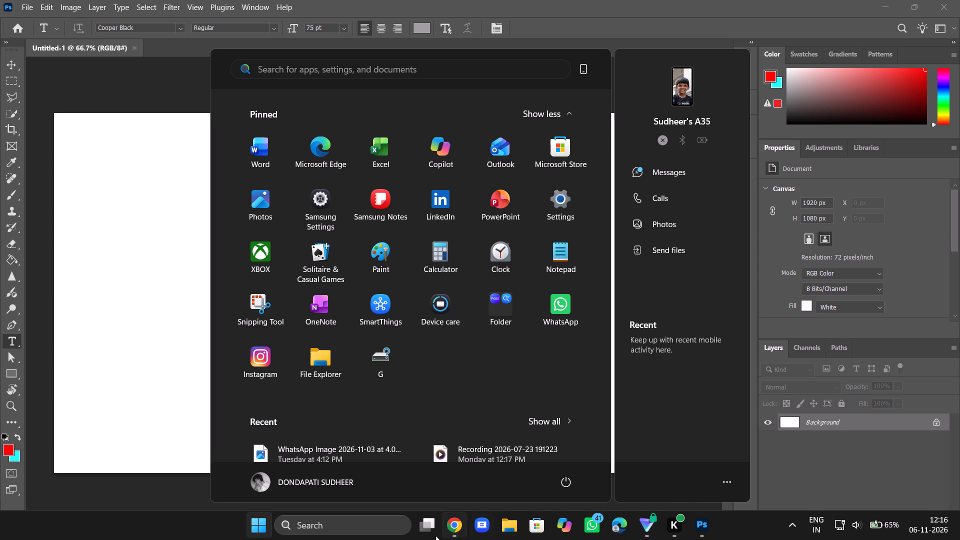
Switch to Chrome and search Google for "virat kohli images".
click(461, 522)
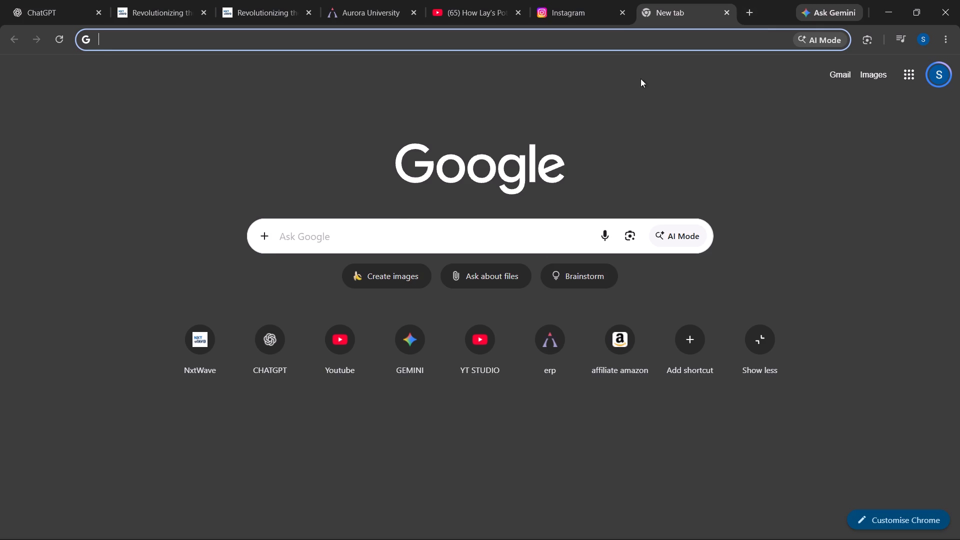
click(342, 41)
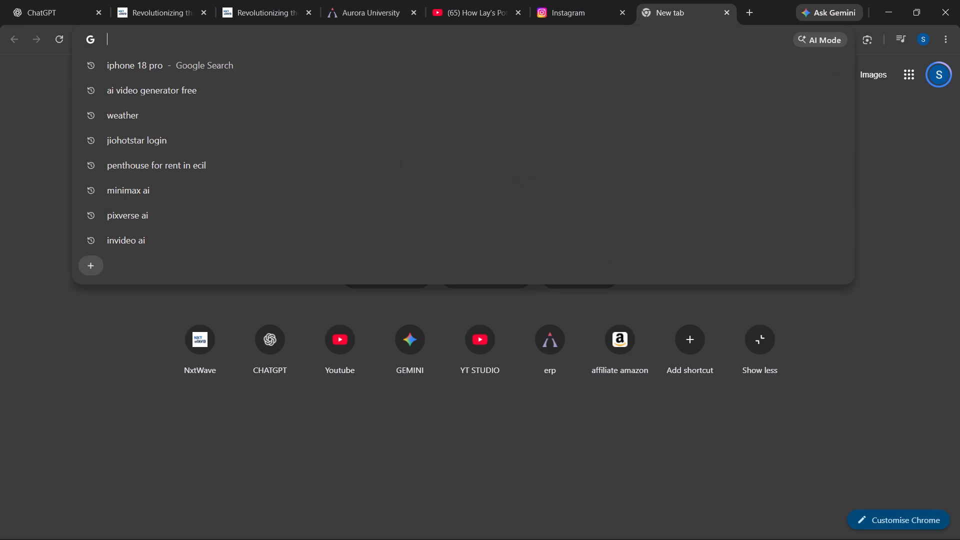
text(virat kohli)
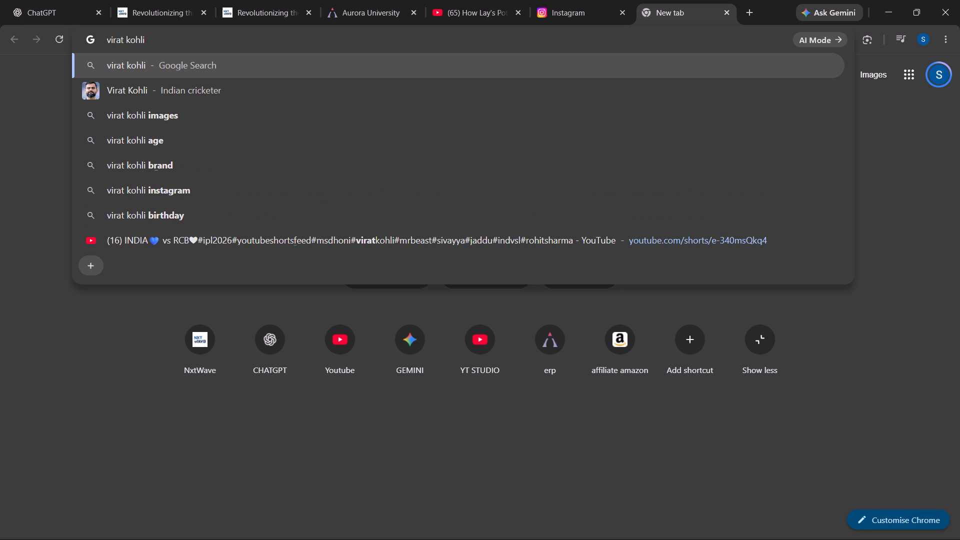
key(Down)
key(Down)
key(Return)
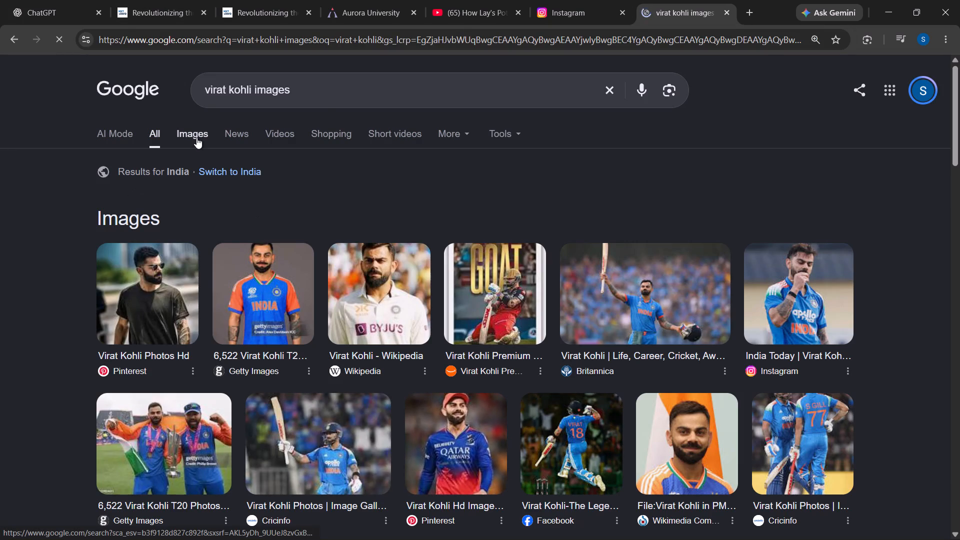
Search Google for "pintrest" instead and open the Pinterest website from the results.
drag(418, 107, 0, 111)
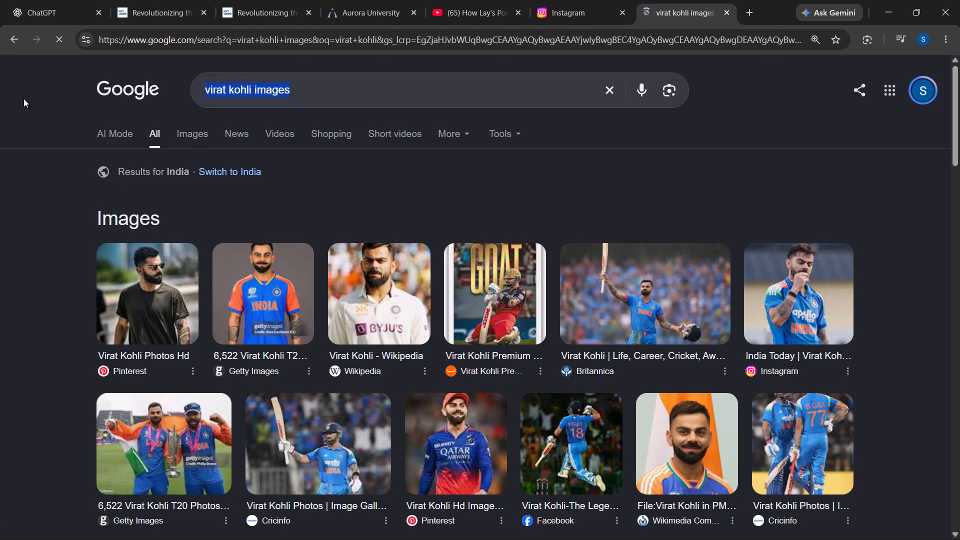
text(pint)
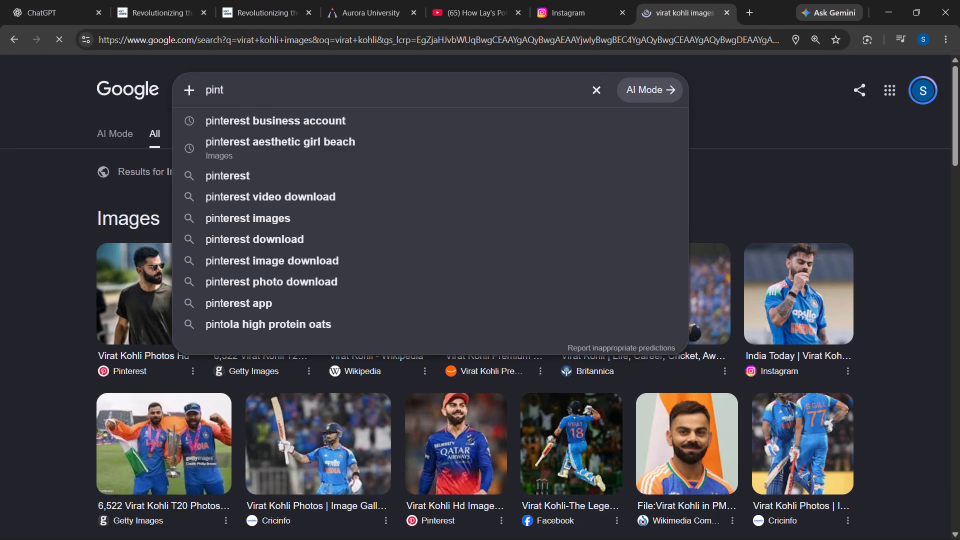
text(rest)
key(Return)
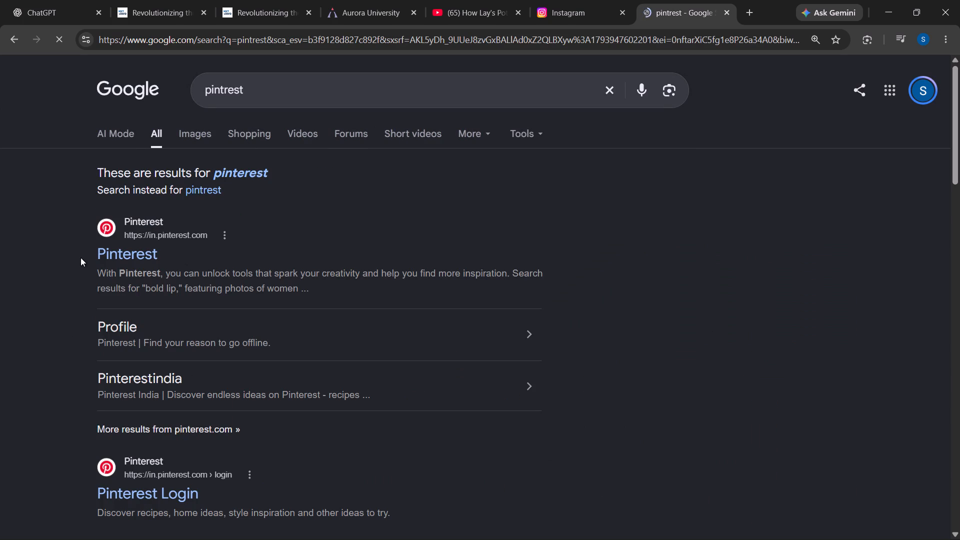
drag(115, 245, 120, 245)
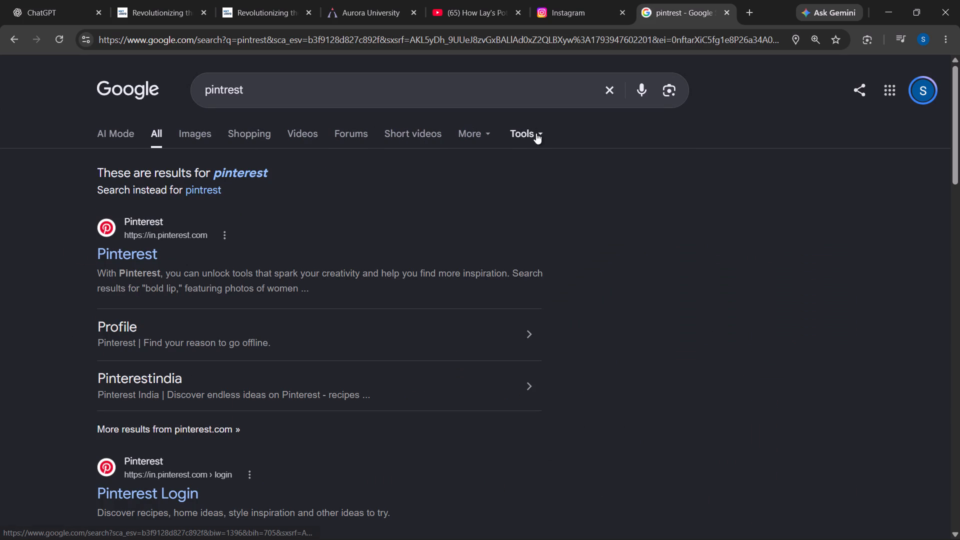
click(151, 246)
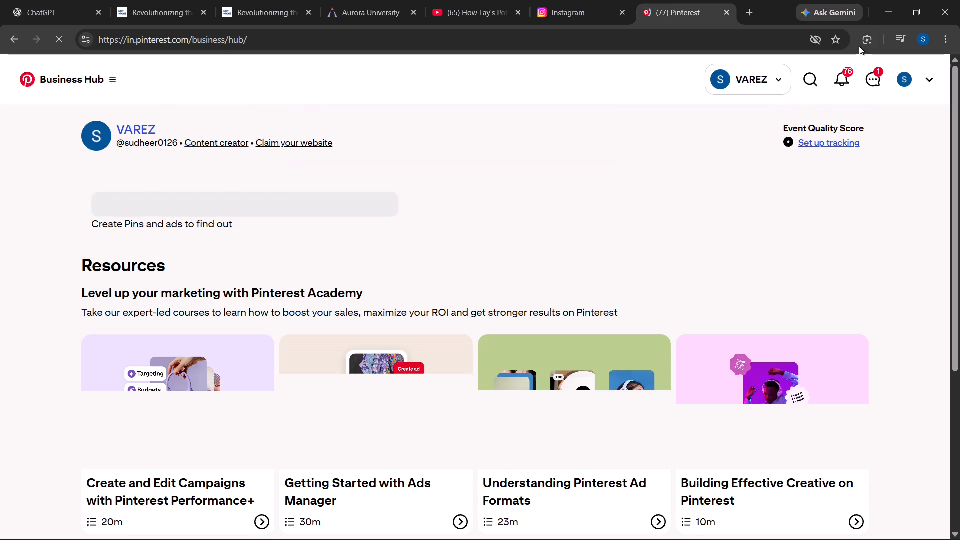
Search Pinterest for "virat kohli".
click(798, 83)
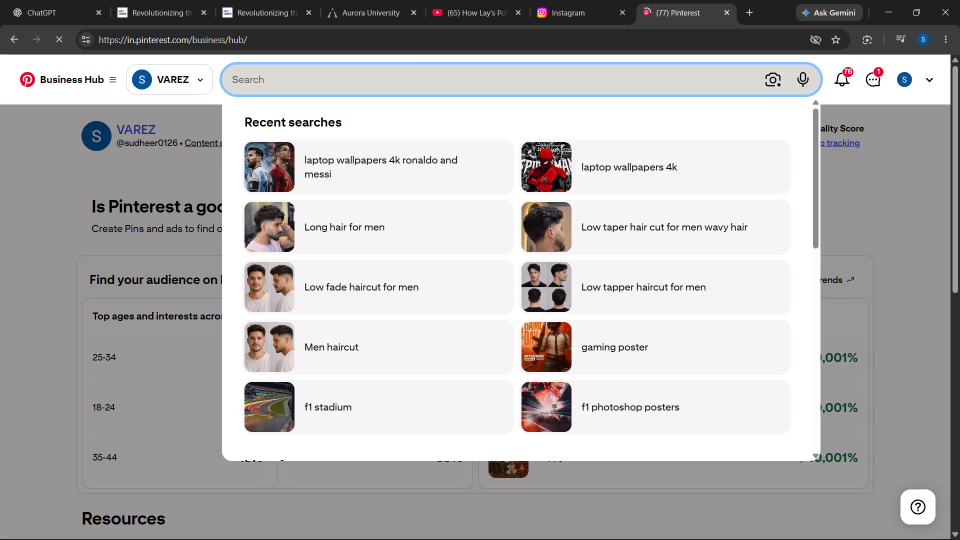
text(virat)
key(space)
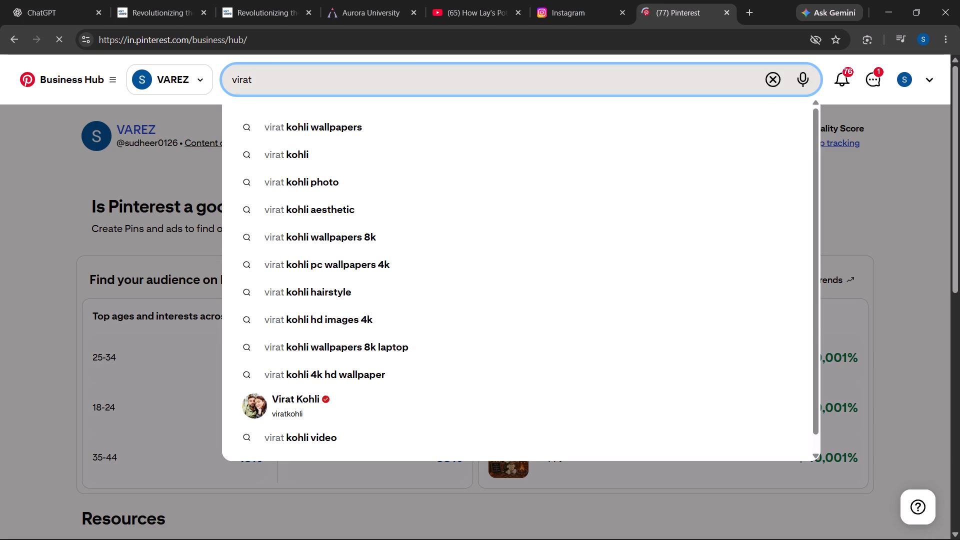
click(268, 160)
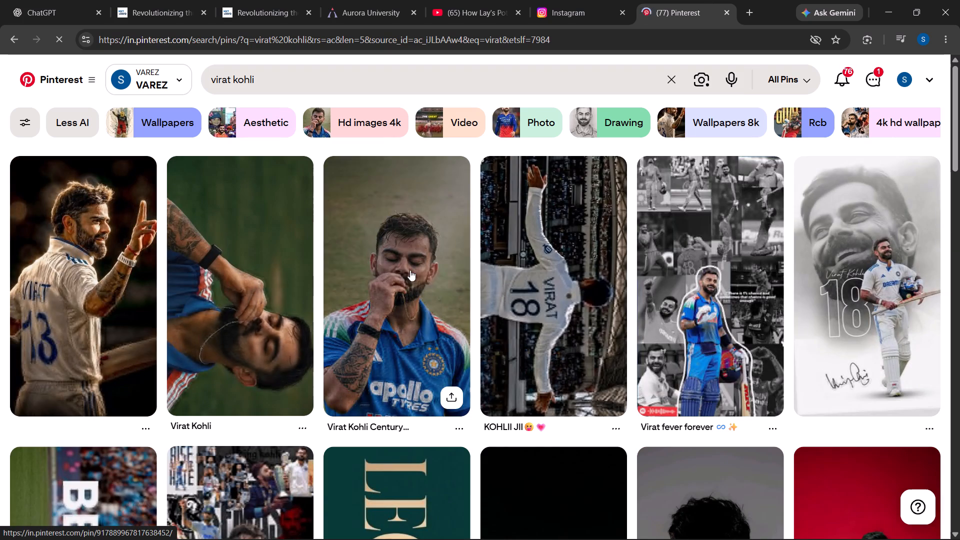
Examine the Virat Kohli pins in the search results for a suitable photo.
scroll(612, 289, down, 1)
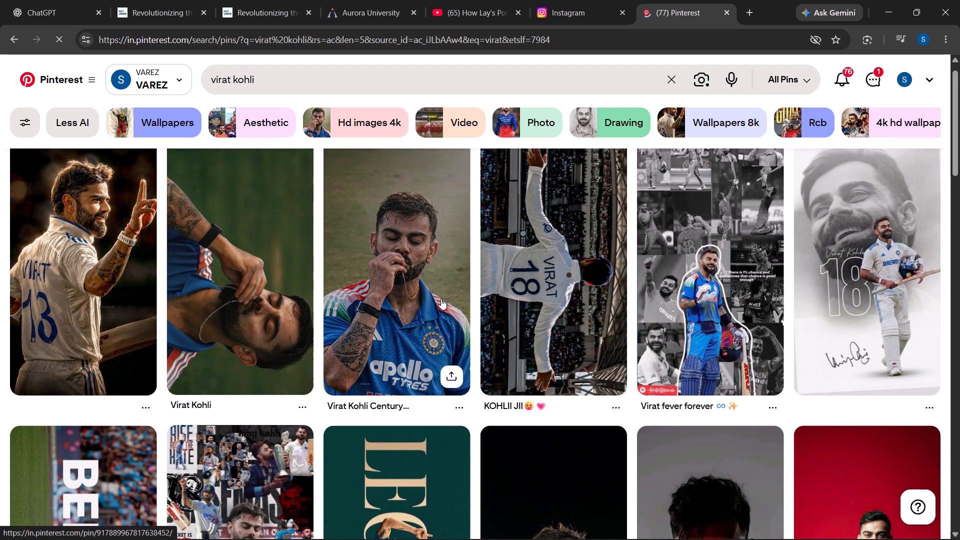
scroll(592, 291, down, 1)
scroll(557, 344, down, 3)
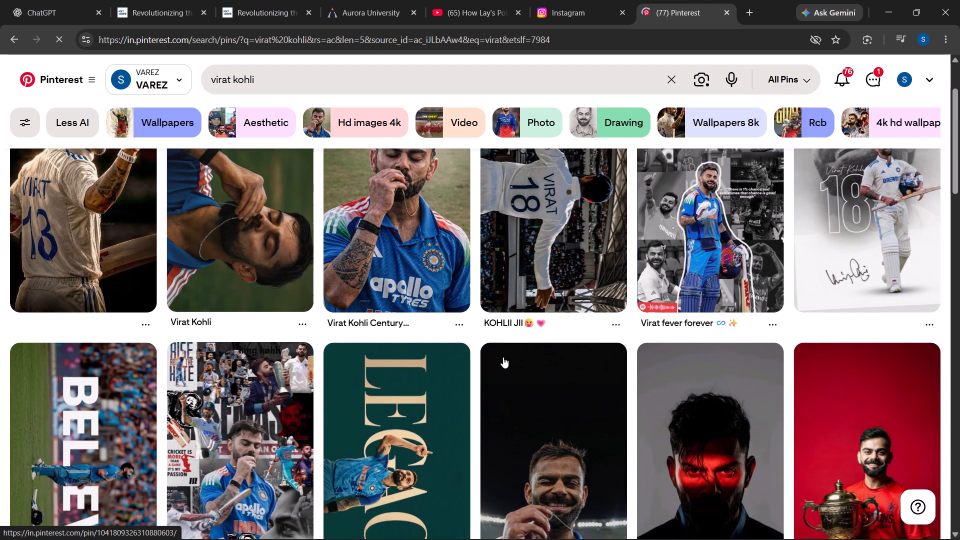
scroll(503, 357, down, 5)
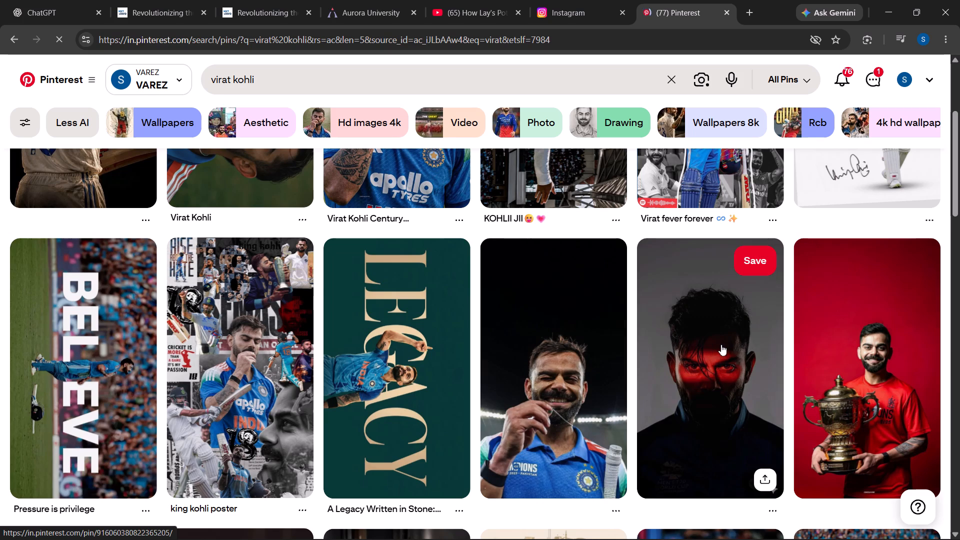
scroll(662, 388, down, 8)
scroll(658, 399, up, 1)
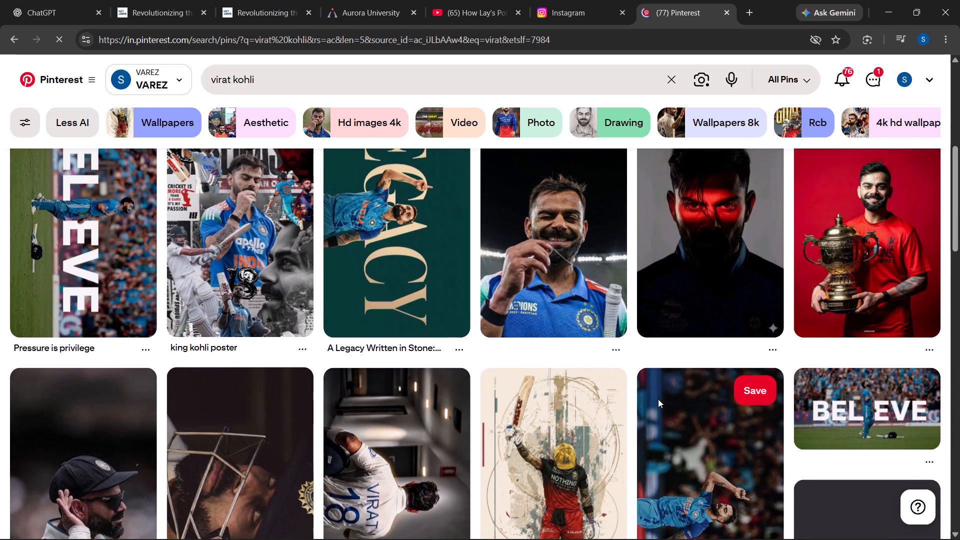
scroll(658, 399, up, 3)
scroll(741, 353, down, 2)
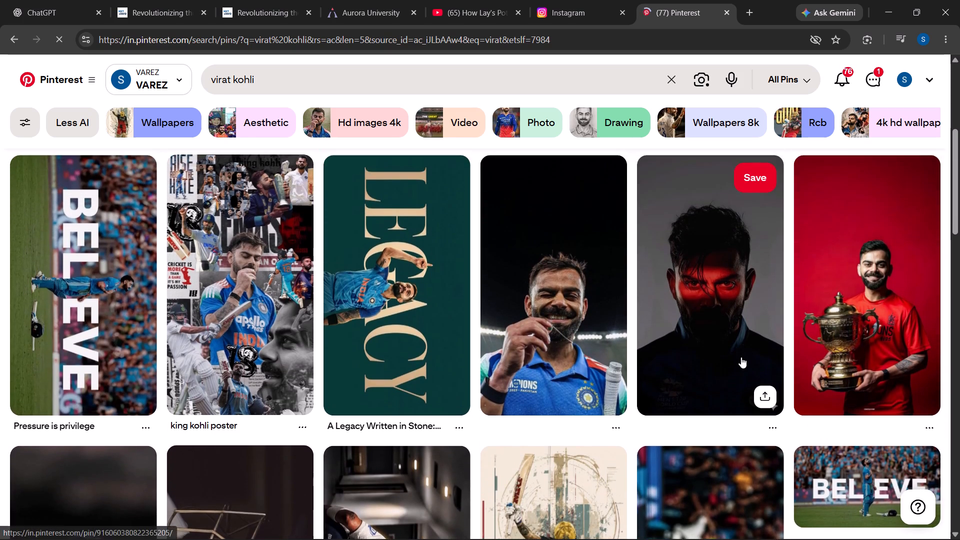
scroll(741, 357, down, 12)
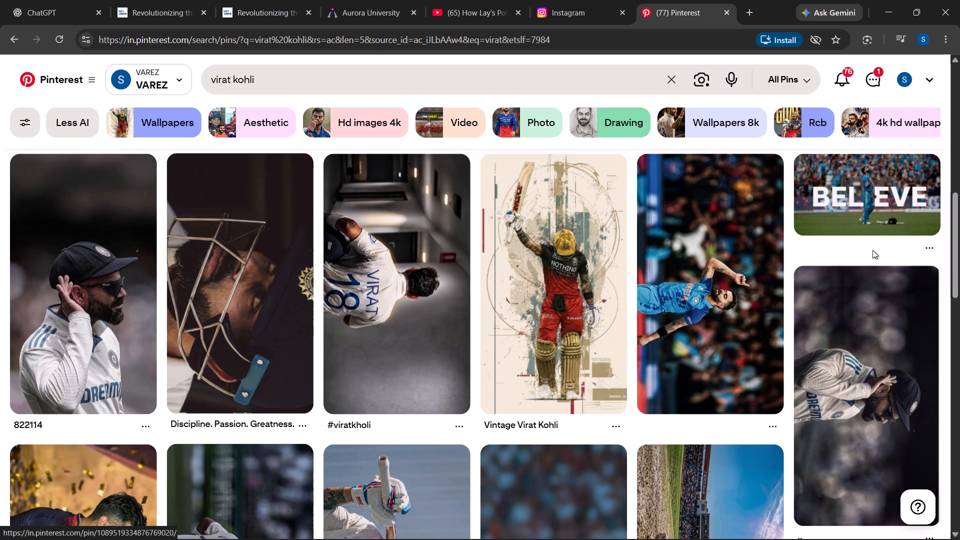
scroll(750, 335, down, 5)
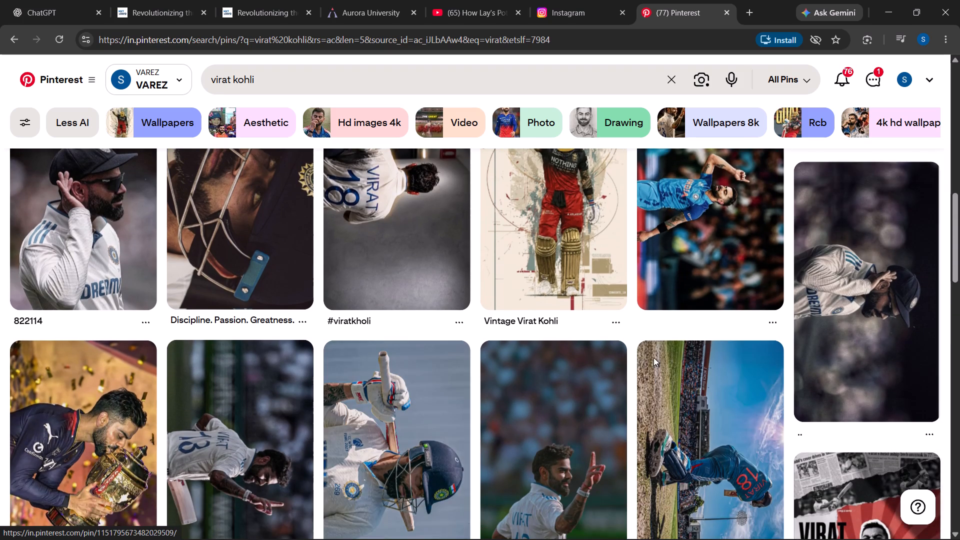
scroll(653, 357, up, 5)
scroll(653, 357, down, 6)
Open the related "KING!" pin of Kohli kissing his chain against a green background and copy its image.
click(406, 473)
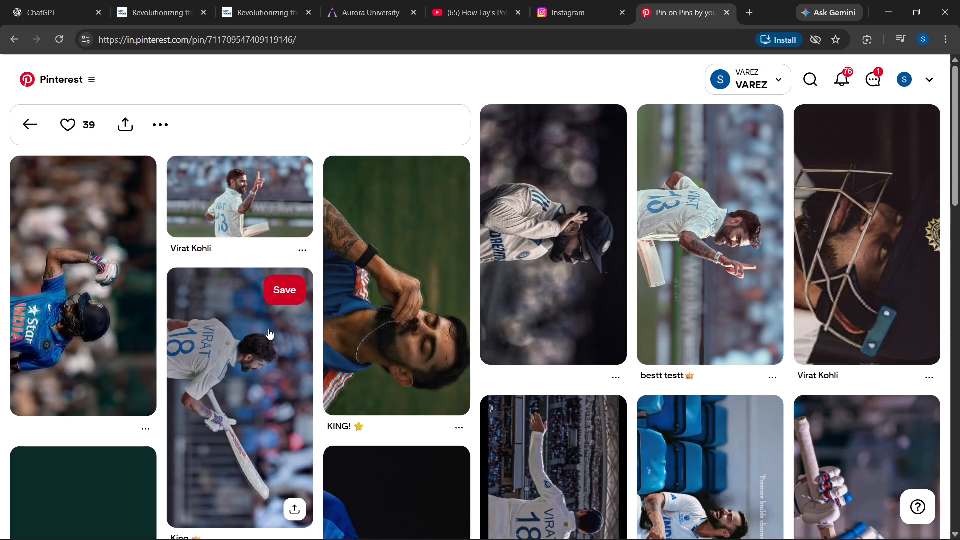
click(430, 305)
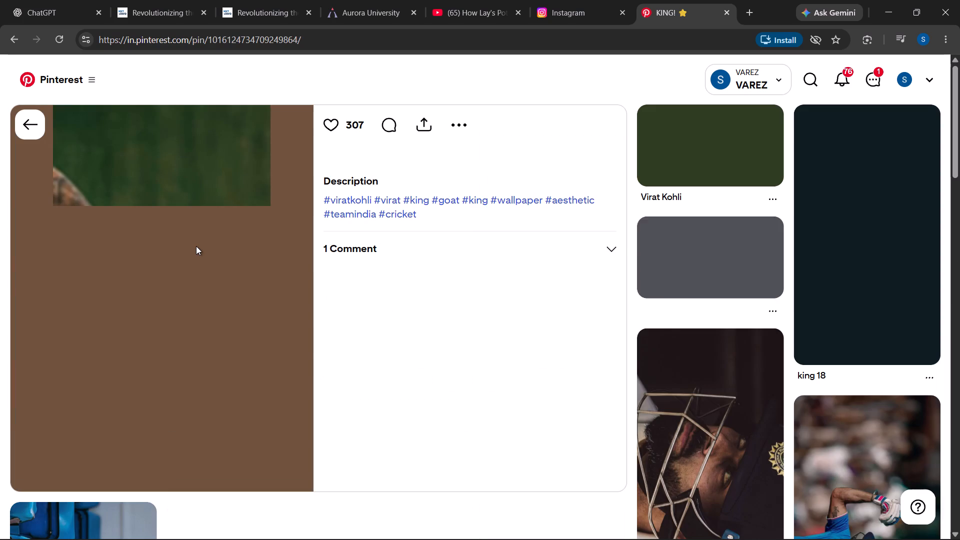
right_click(196, 246)
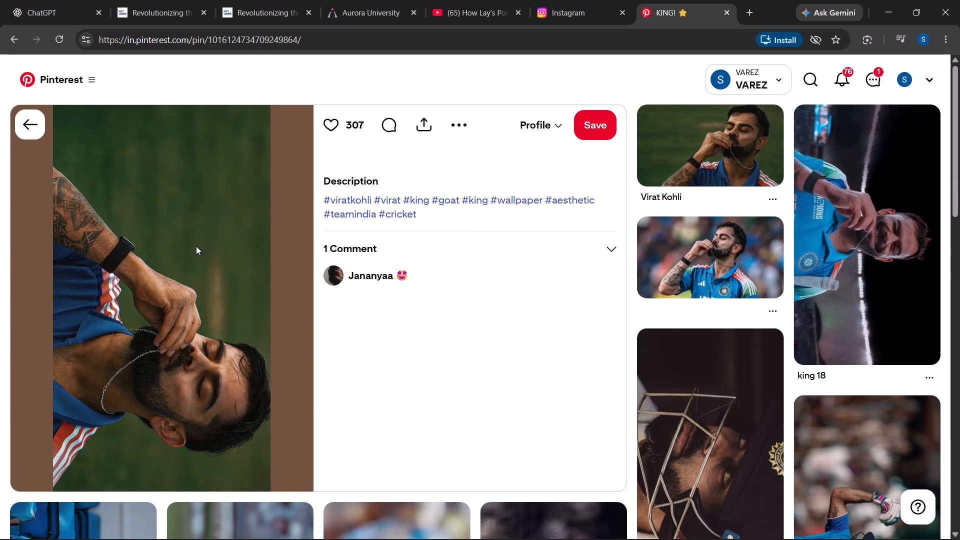
click(318, 291)
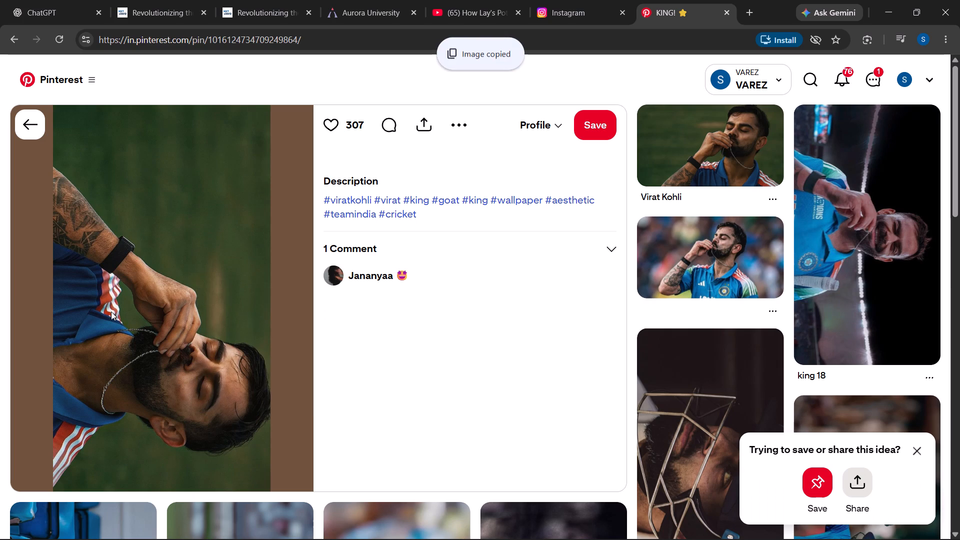
Save the pin's image as a JPG under its default file name in the Photoshop edits folder on Local Disk (C:).
right_click(196, 261)
click(275, 301)
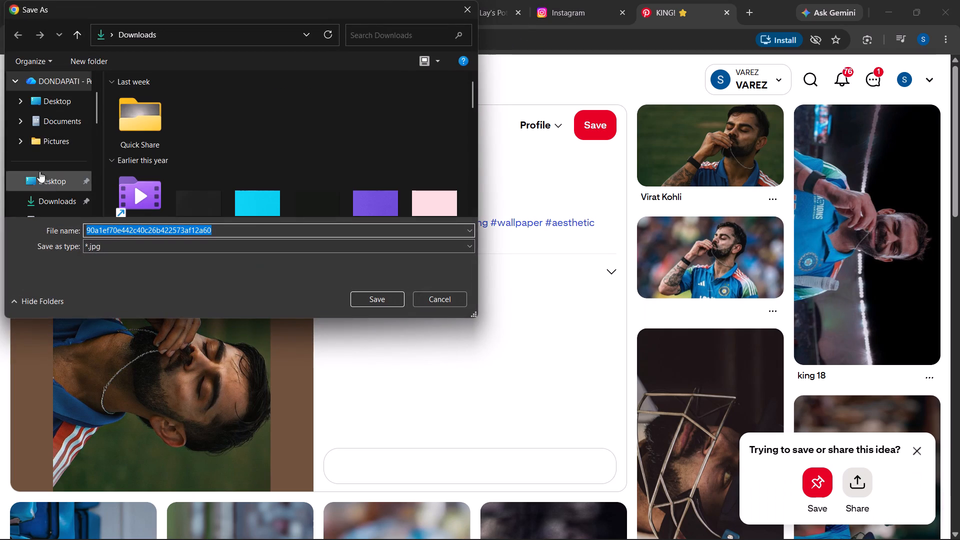
scroll(39, 154, down, 16)
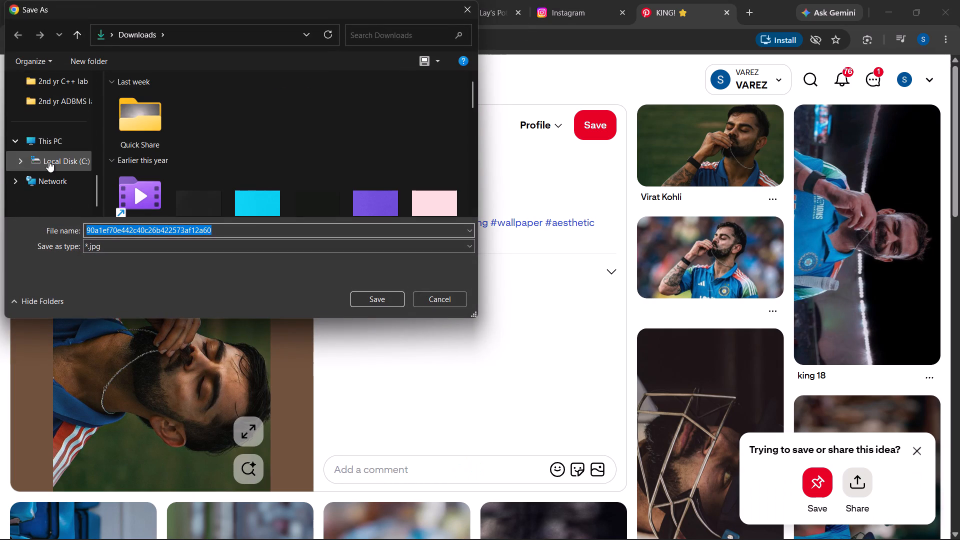
click(48, 158)
scroll(291, 125, down, 13)
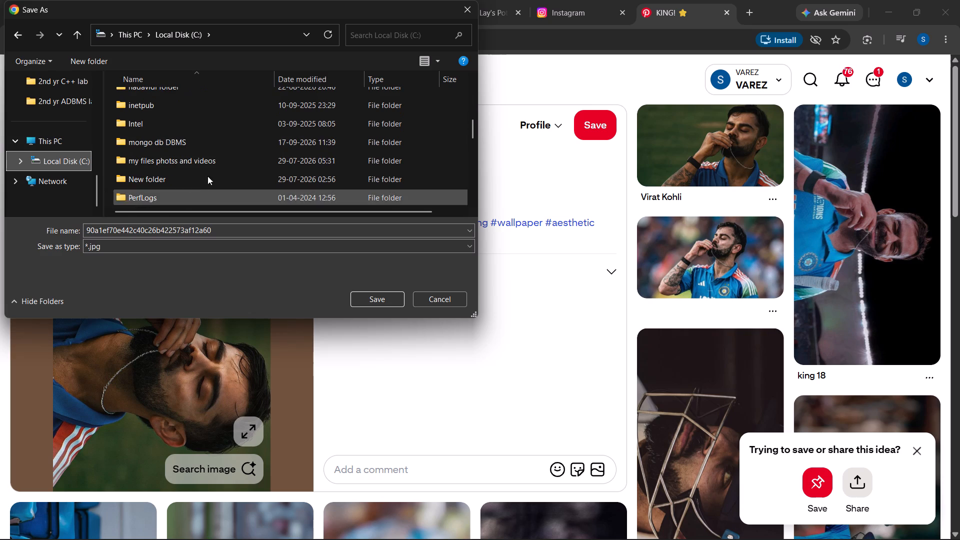
scroll(208, 101, down, 7)
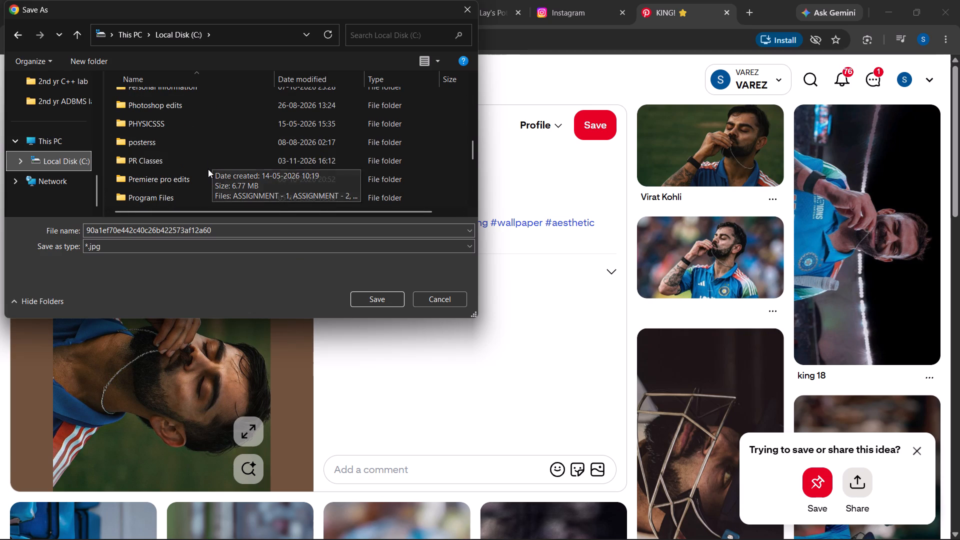
double_click(146, 106)
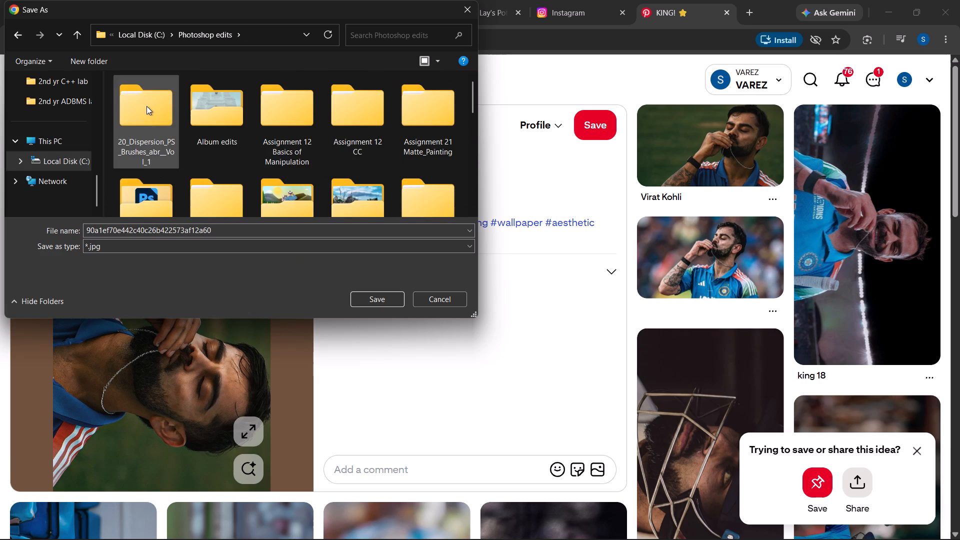
scroll(181, 127, down, 7)
scroll(181, 127, up, 1)
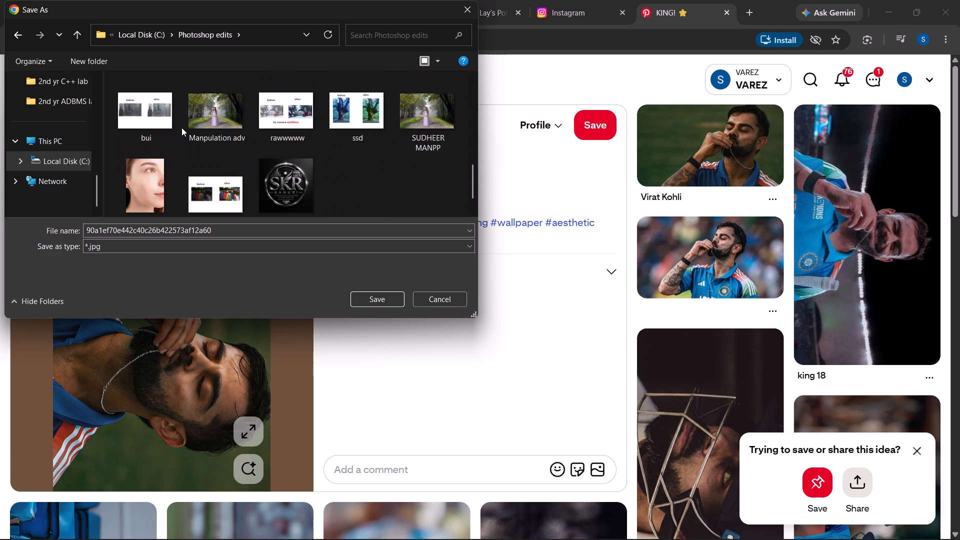
click(383, 296)
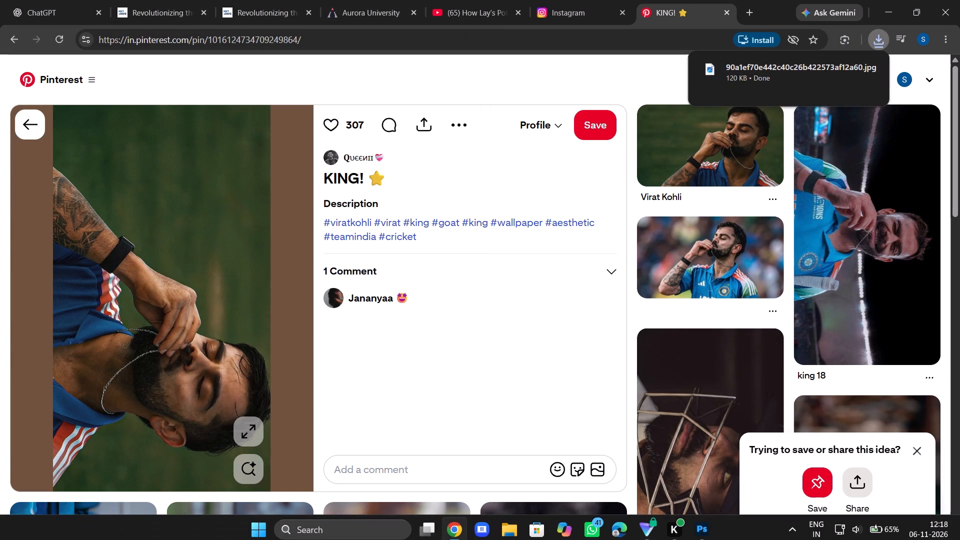
scroll(335, 312, up, 3)
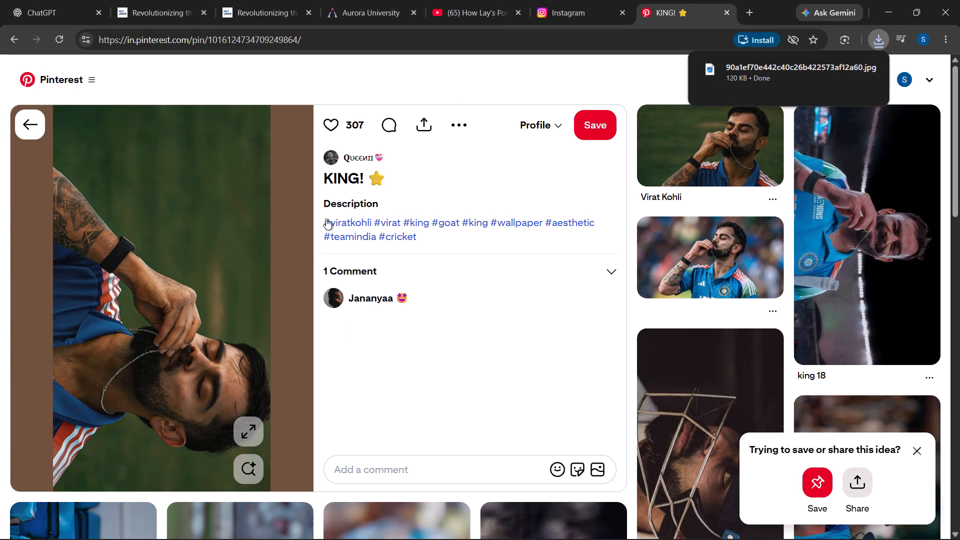
Look through the related pins below the "KING!" pin and return to the previously viewed pin.
scroll(326, 218, up, 2)
scroll(476, 255, down, 12)
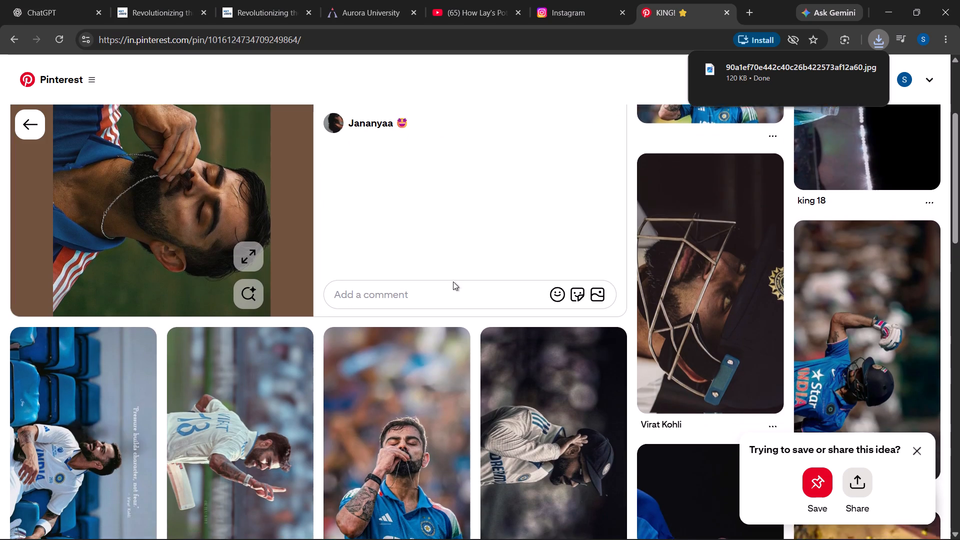
scroll(453, 281, down, 11)
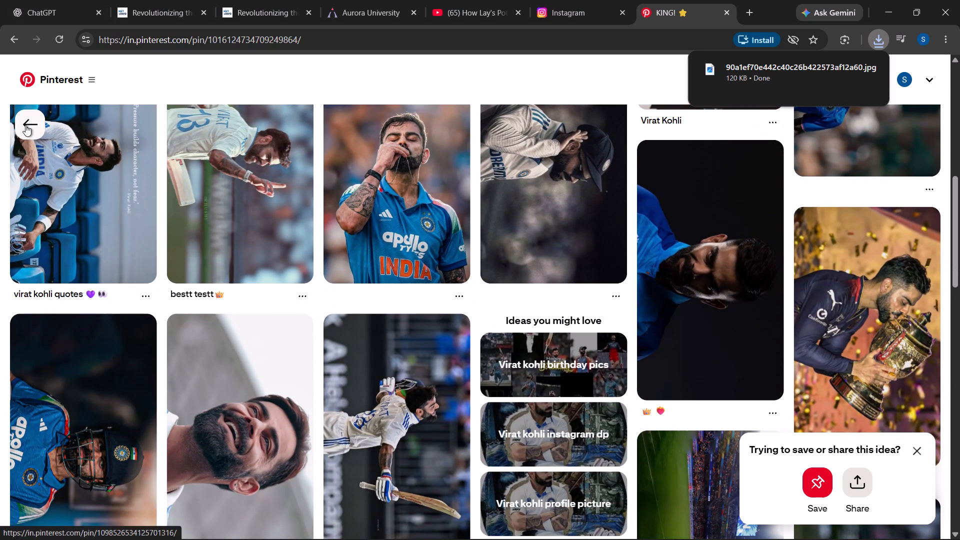
click(25, 125)
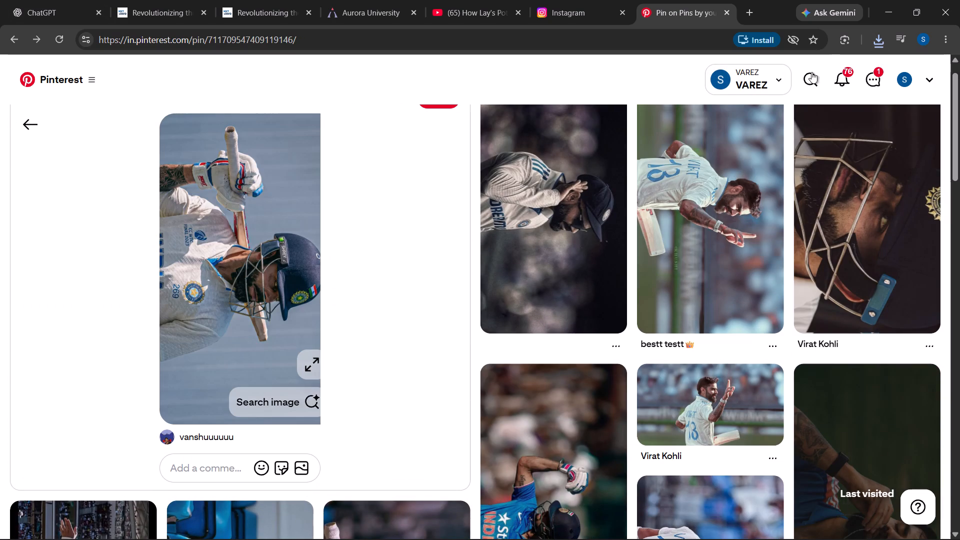
Search Pinterest for "cricket bg background".
click(798, 81)
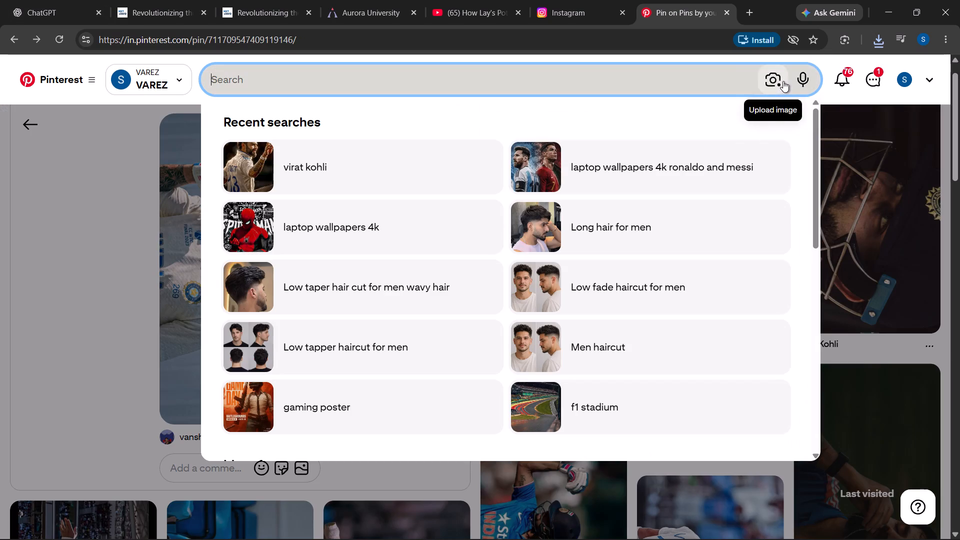
text(cricket)
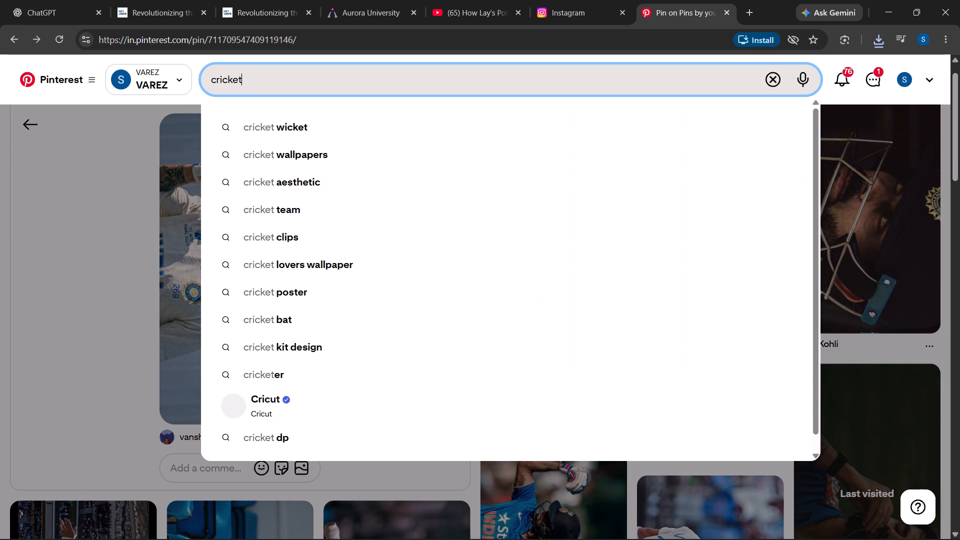
key(space)
text(bh)
key(BackSpace)
key(g)
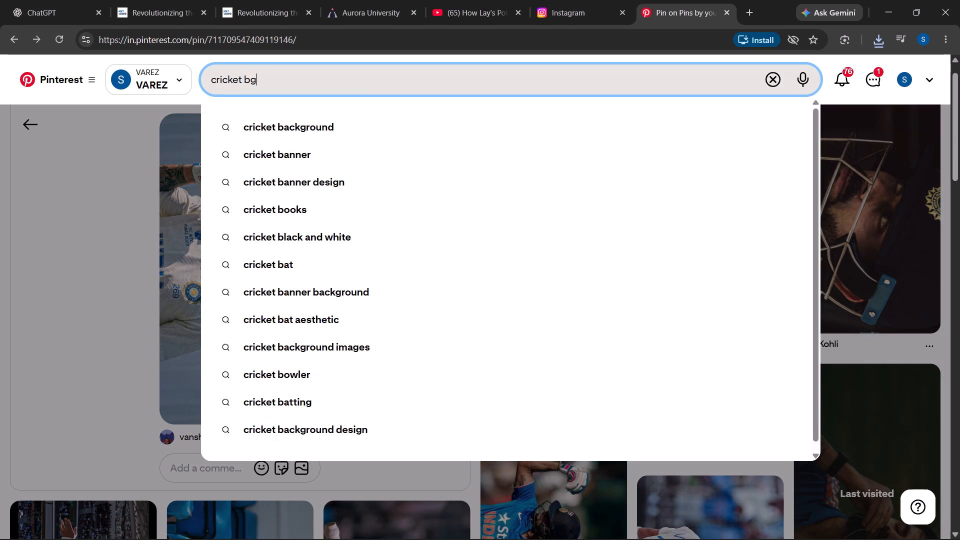
key(Down)
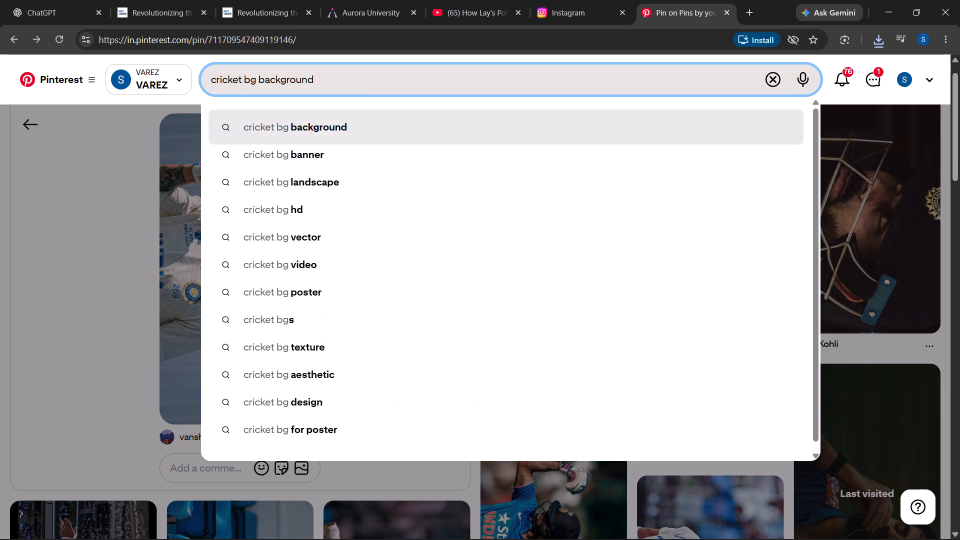
key(Return)
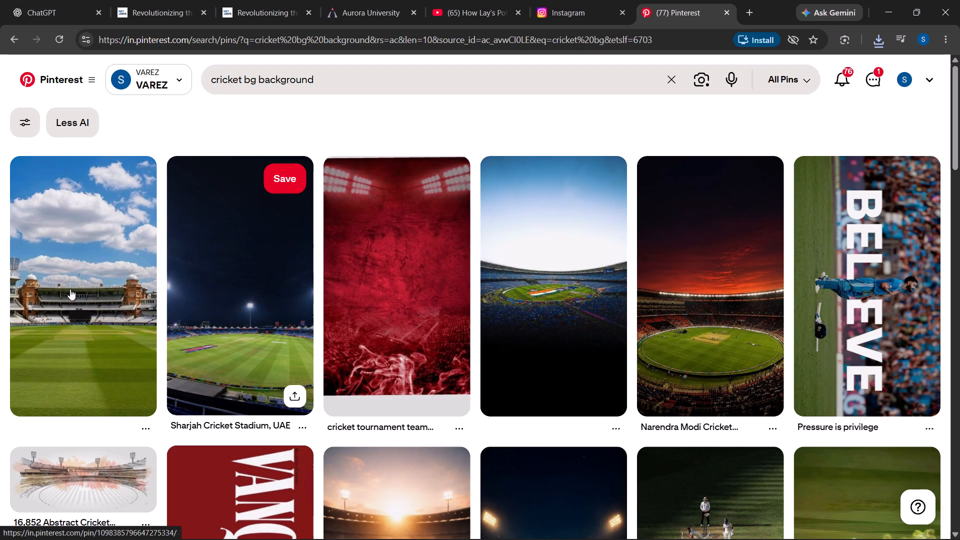
Switch to Photoshop and start placing an embedded image from the Photoshop edits folder on Local Disk (C:).
key(alt+Tab)
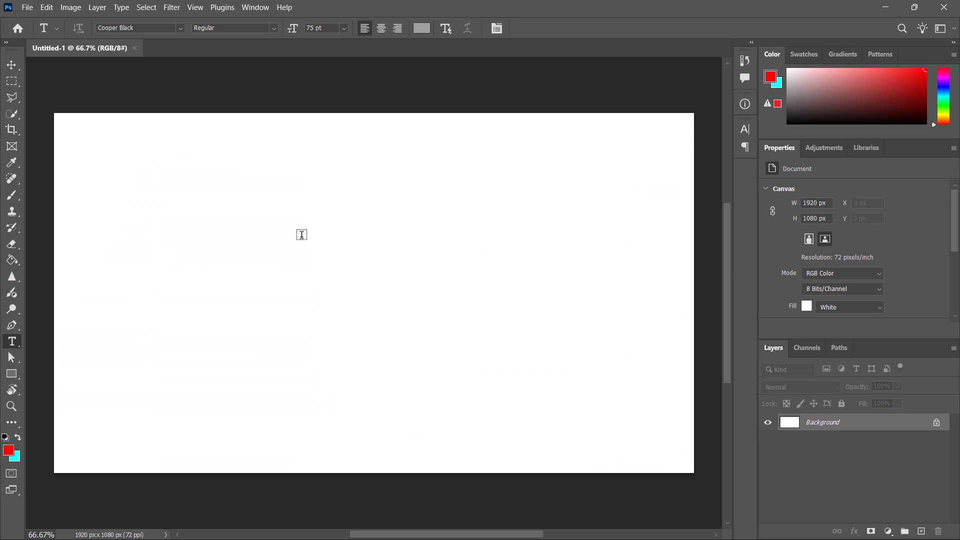
click(13, 9)
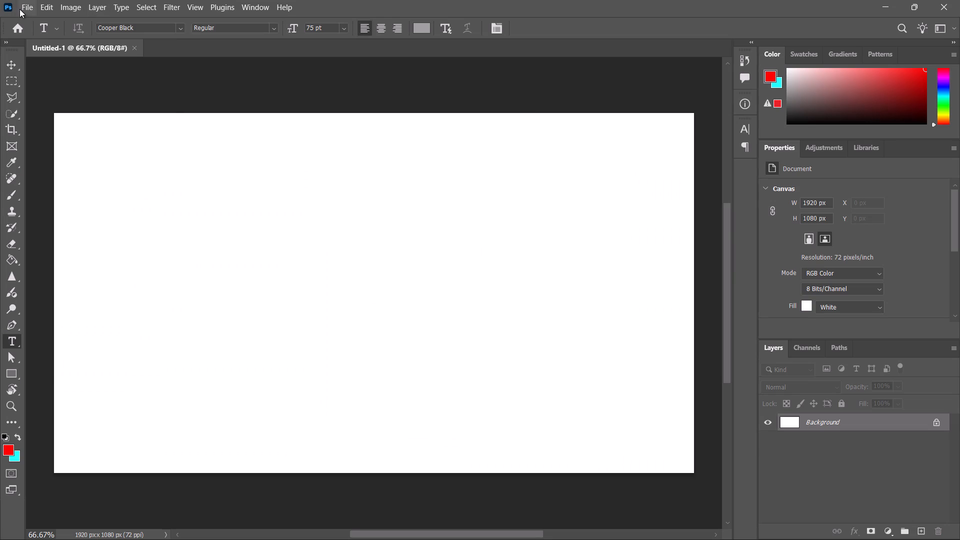
click(19, 9)
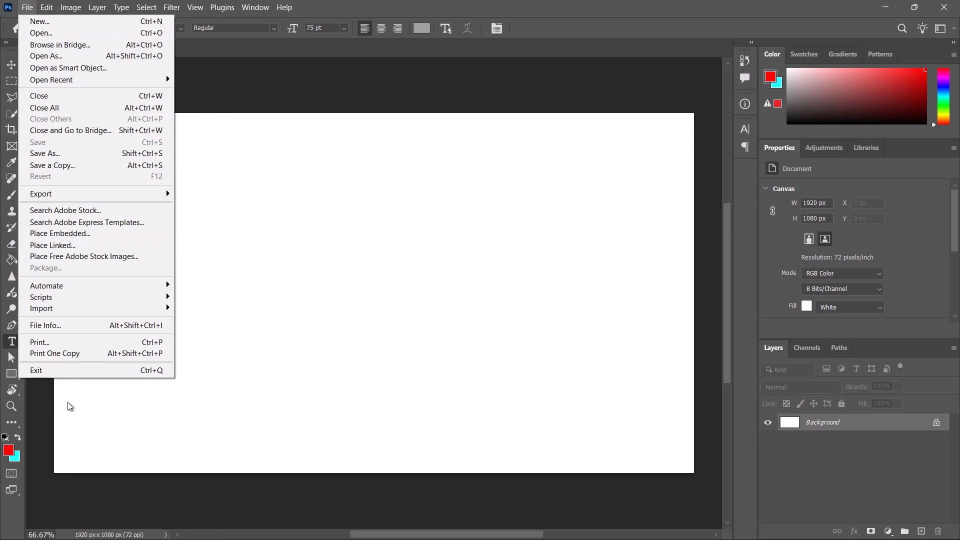
click(96, 238)
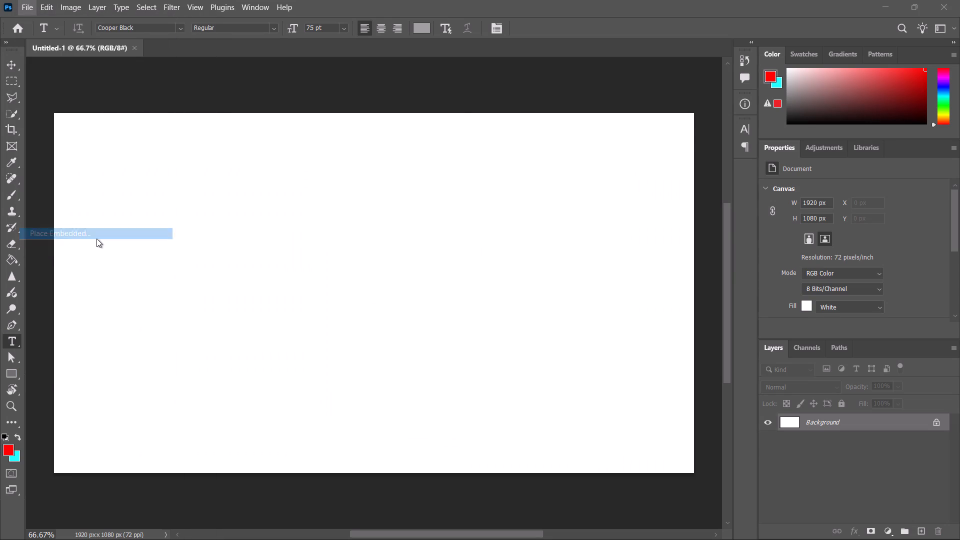
scroll(209, 168, down, 9)
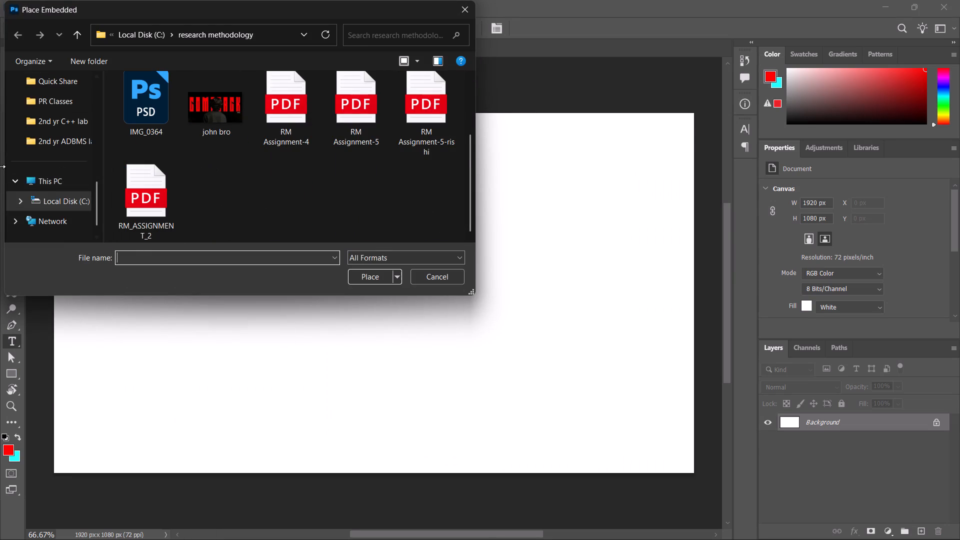
click(63, 198)
scroll(247, 109, down, 7)
scroll(225, 122, up, 2)
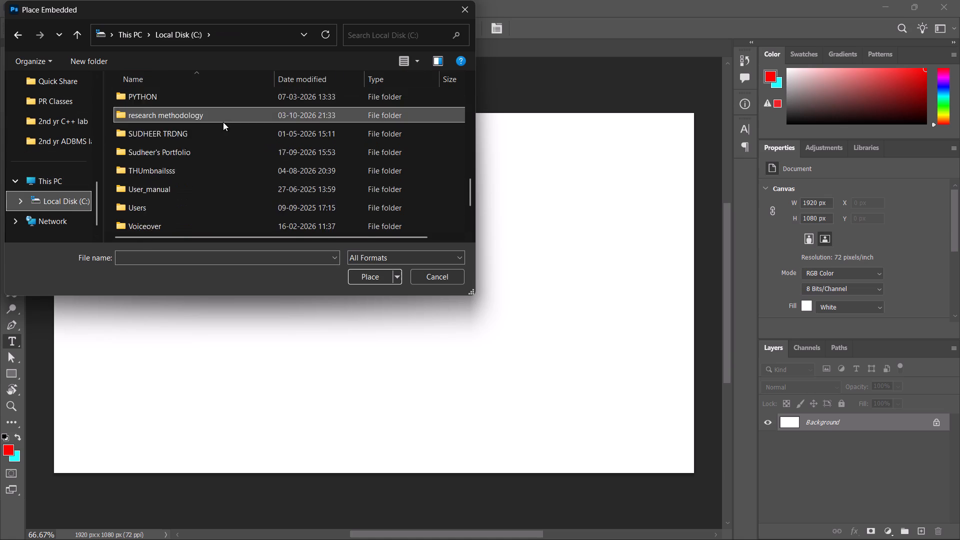
scroll(223, 122, up, 3)
scroll(152, 113, down, 2)
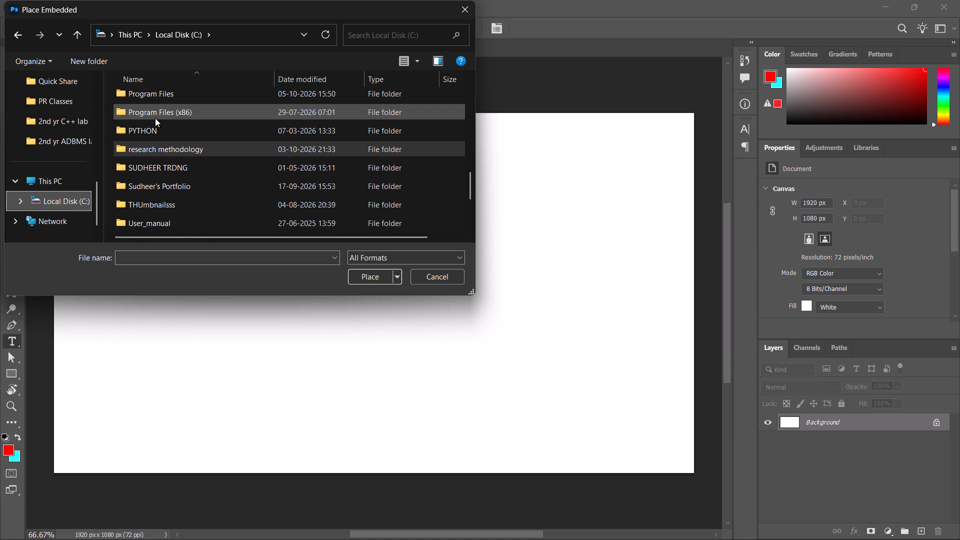
scroll(155, 118, up, 6)
double_click(157, 92)
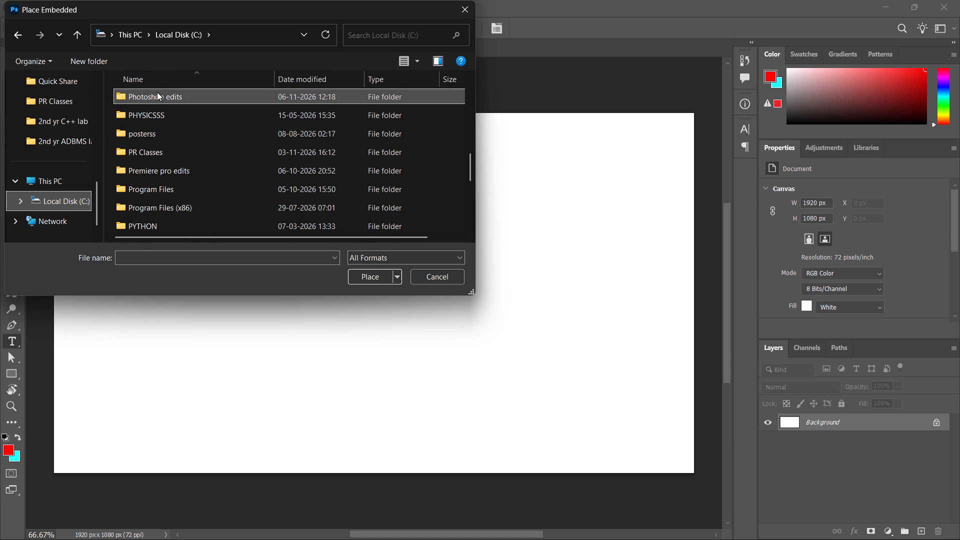
Find the saved Kohli photo 90a1ef70e442c40c26b422573af12a60 in the folder and place it in the document.
scroll(286, 100, down, 15)
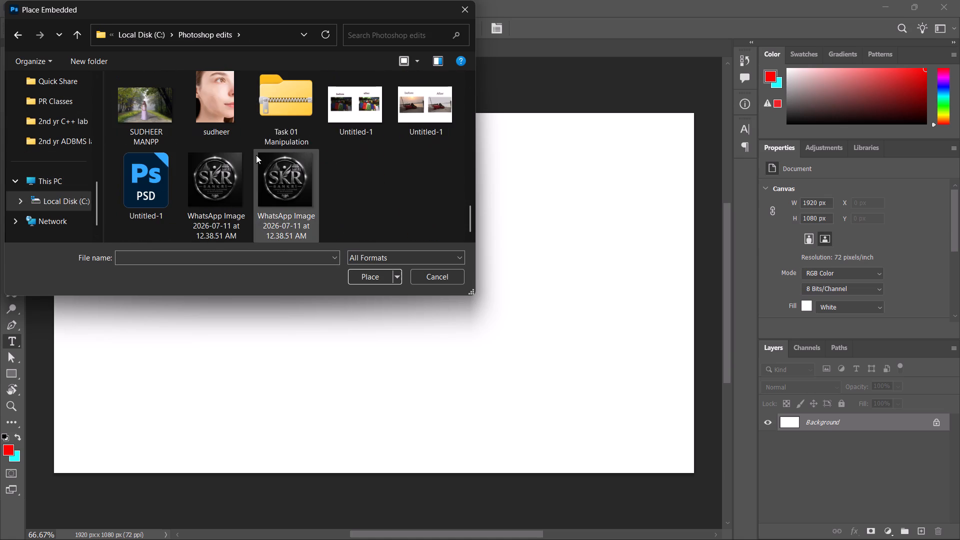
scroll(336, 166, up, 6)
scroll(336, 166, down, 2)
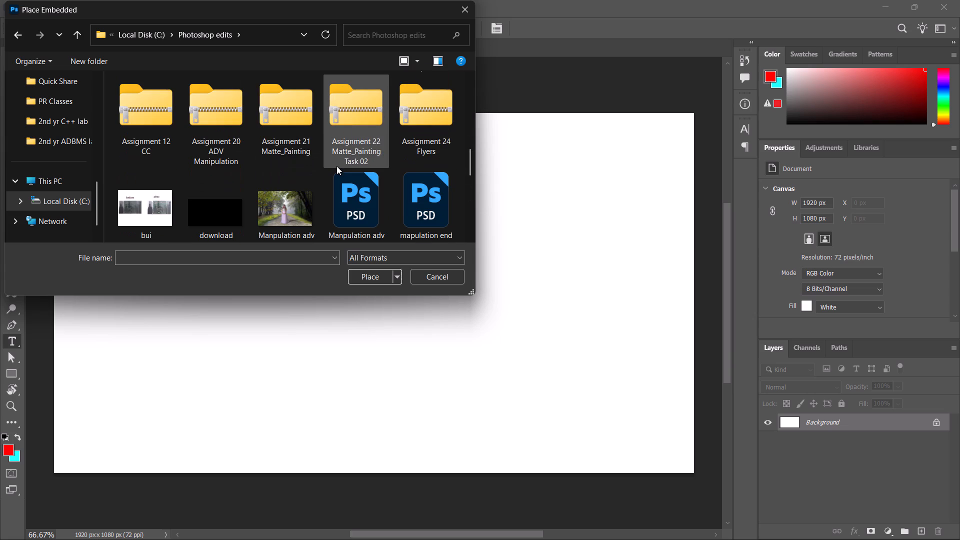
scroll(297, 185, down, 5)
scroll(297, 188, up, 1)
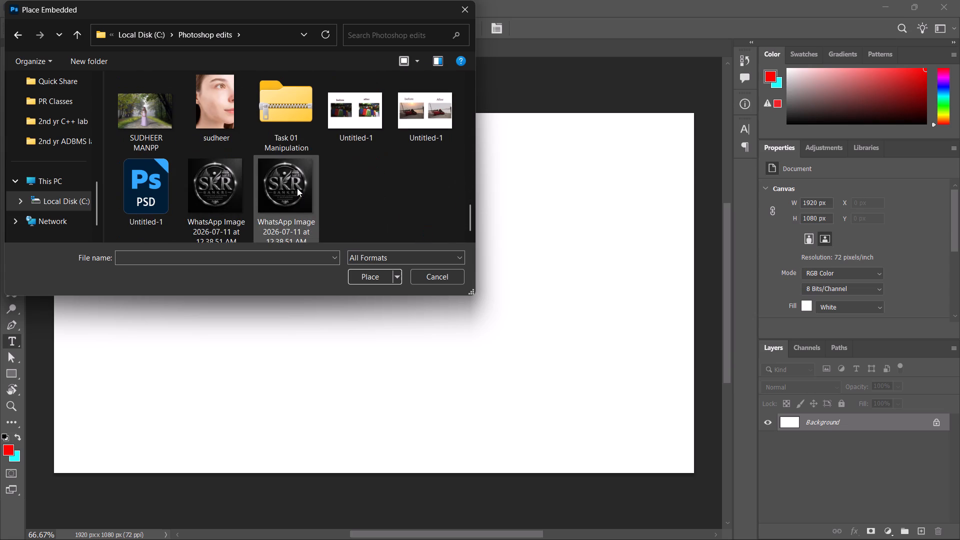
scroll(297, 188, up, 3)
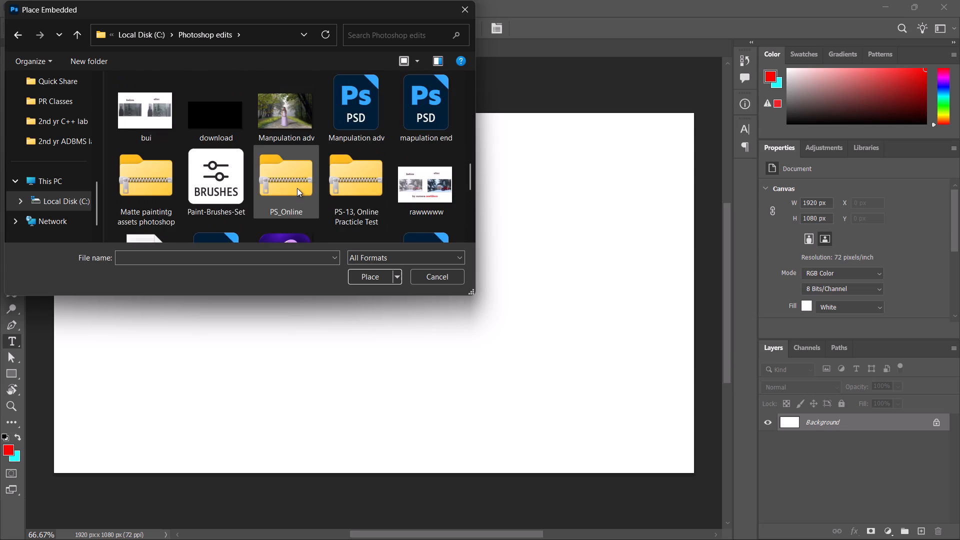
scroll(297, 188, up, 3)
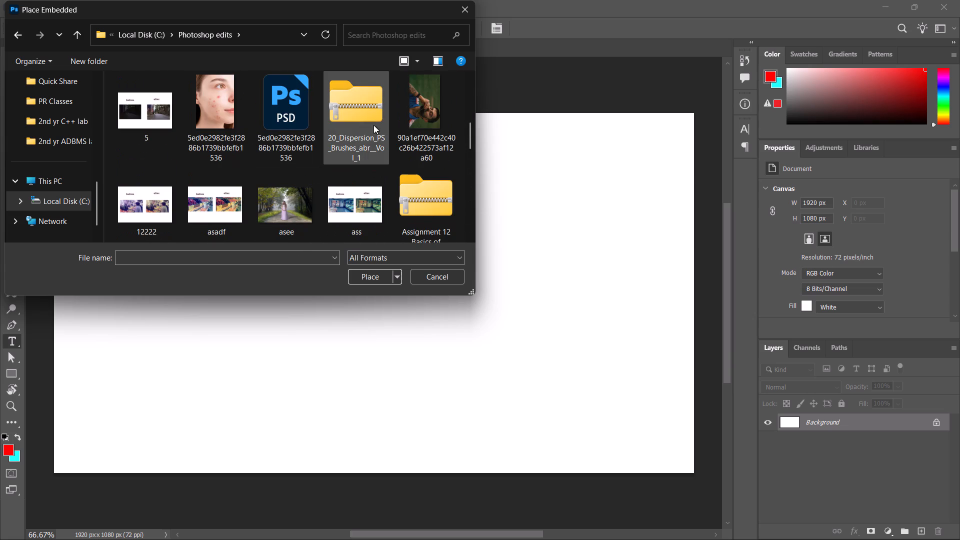
double_click(424, 100)
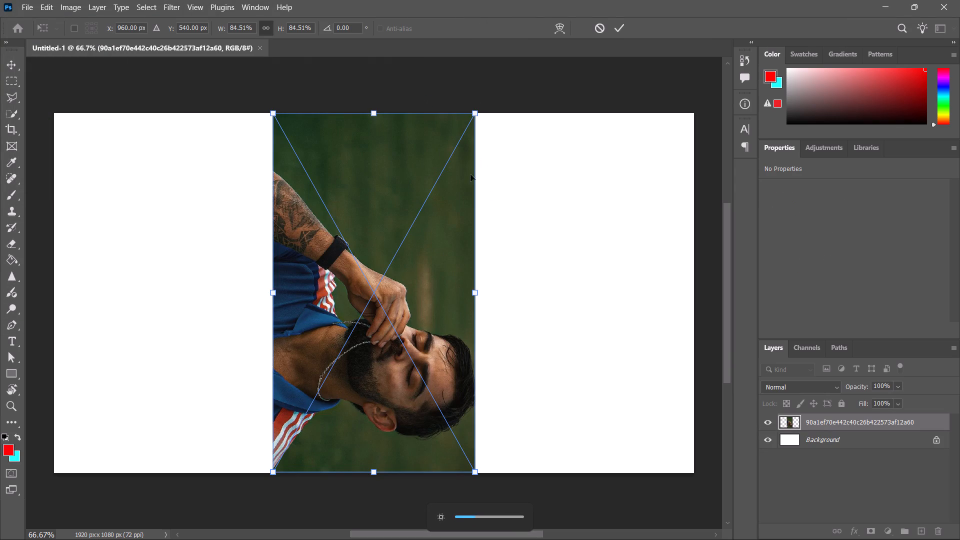
Rotate the placed photo freehand to about -89° so Kohli is upright, and move it to about X 1014 px, Y 586.5 px.
drag(485, 203, 326, 205)
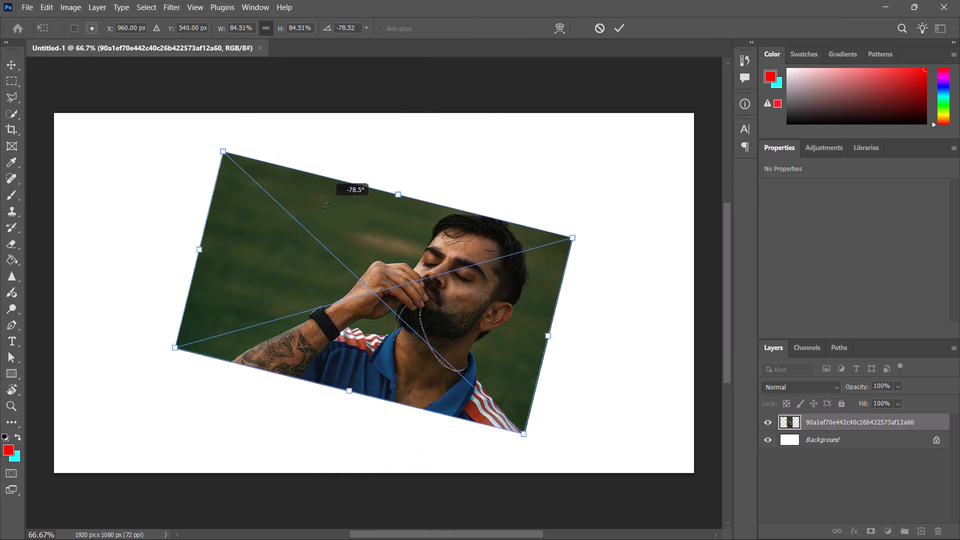
drag(326, 205, 315, 205)
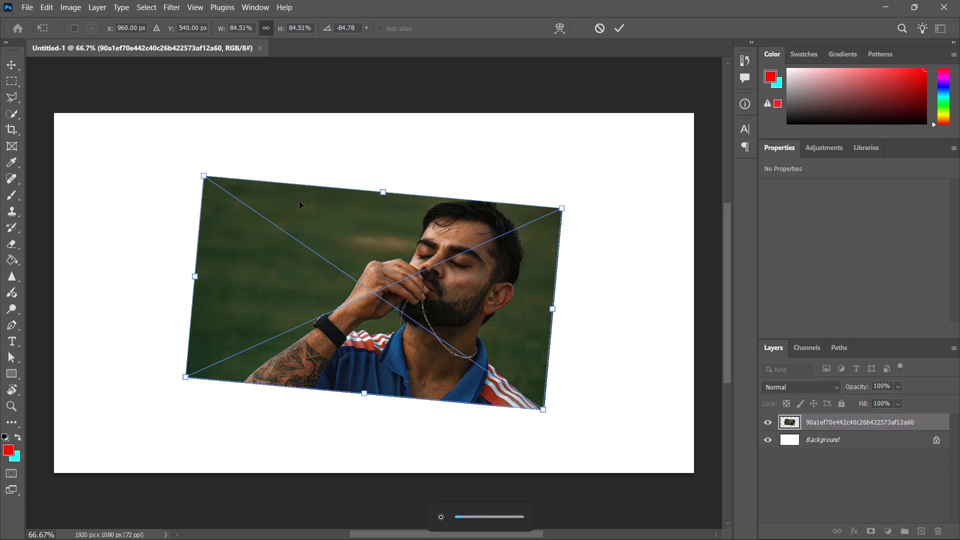
drag(330, 125, 314, 144)
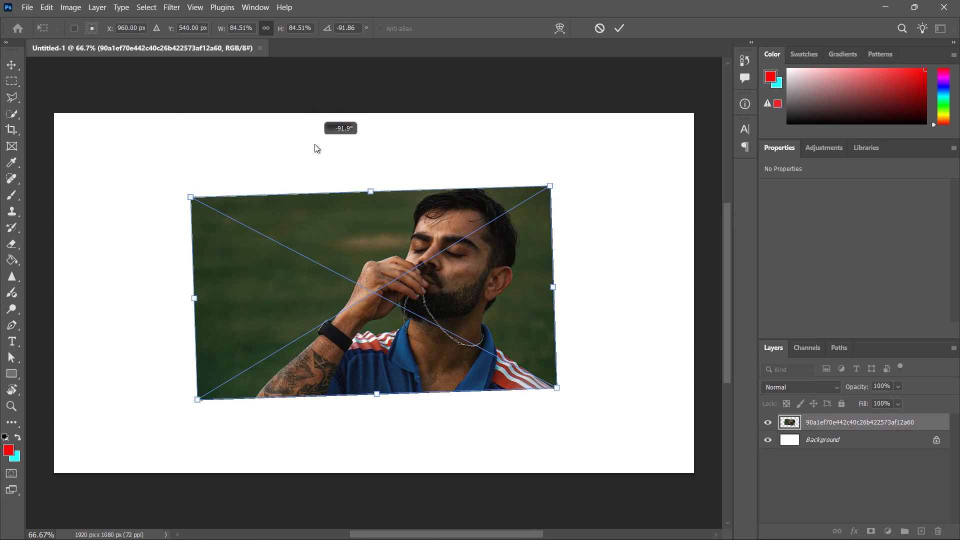
drag(314, 144, 317, 153)
drag(356, 242, 371, 247)
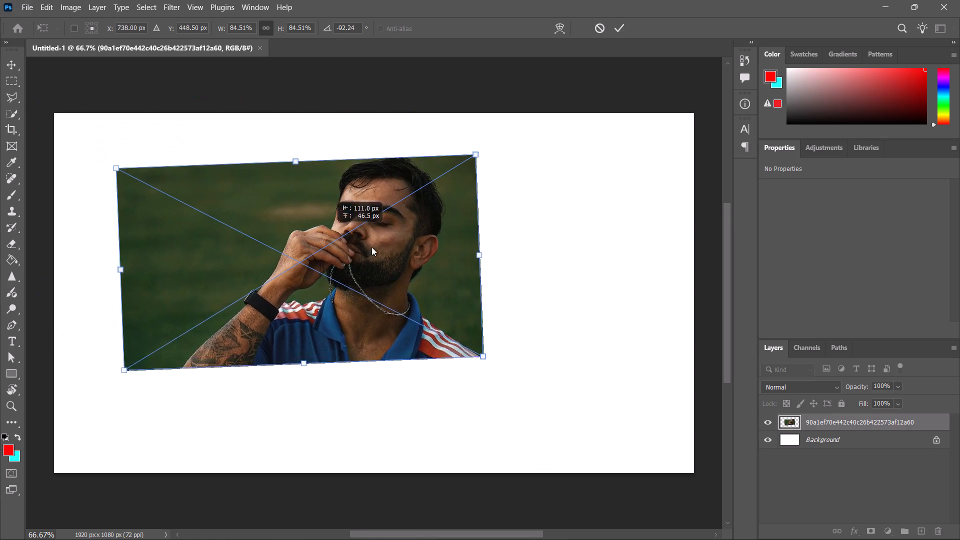
drag(371, 247, 374, 258)
drag(282, 162, 301, 166)
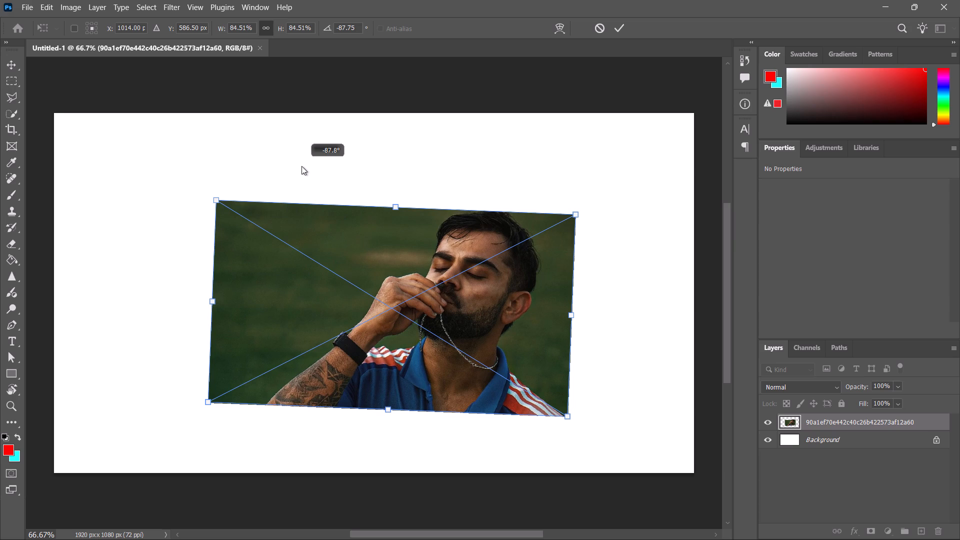
drag(301, 166, 291, 155)
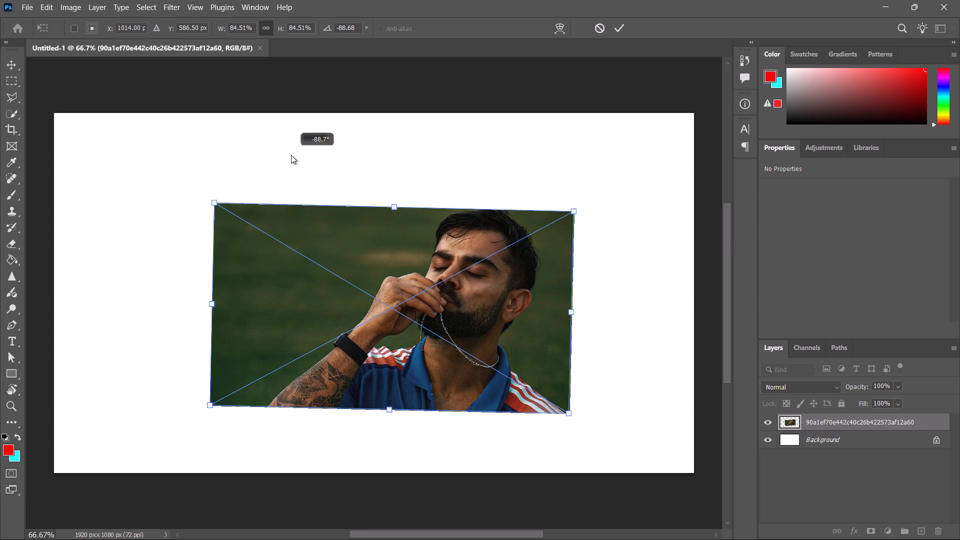
drag(291, 155, 291, 157)
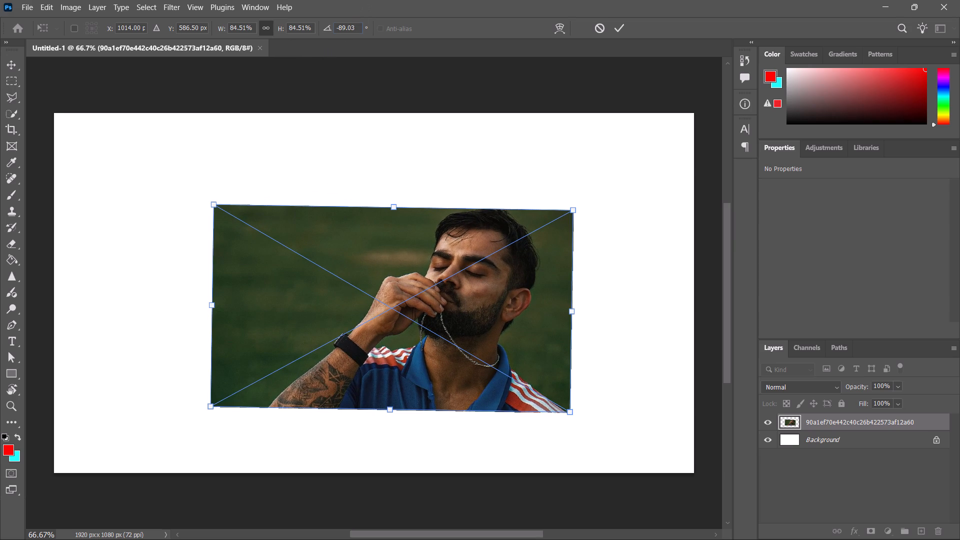
Set the placed Kohli photo's rotation to exactly -90°.
click(343, 30)
click(343, 30)
key(minus)
text(90)
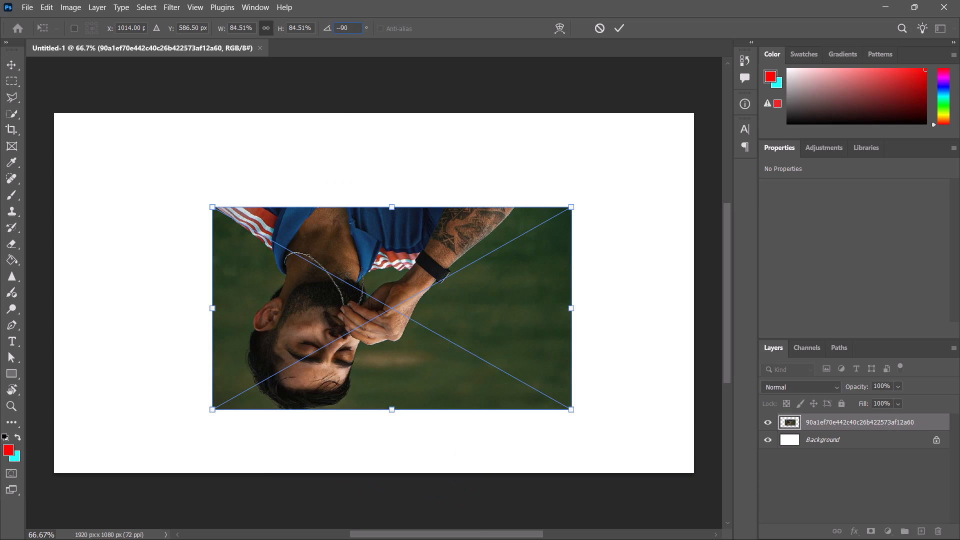
key(BackSpace)
key(BackSpace)
text(180)
key(BackSpace)
key(BackSpace)
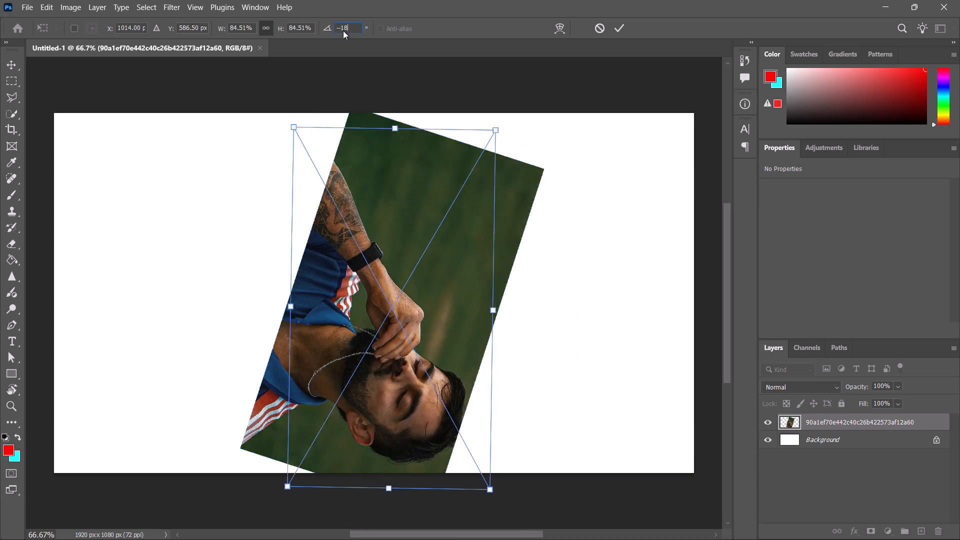
key(BackSpace)
key(BackSpace)
key(BackSpace)
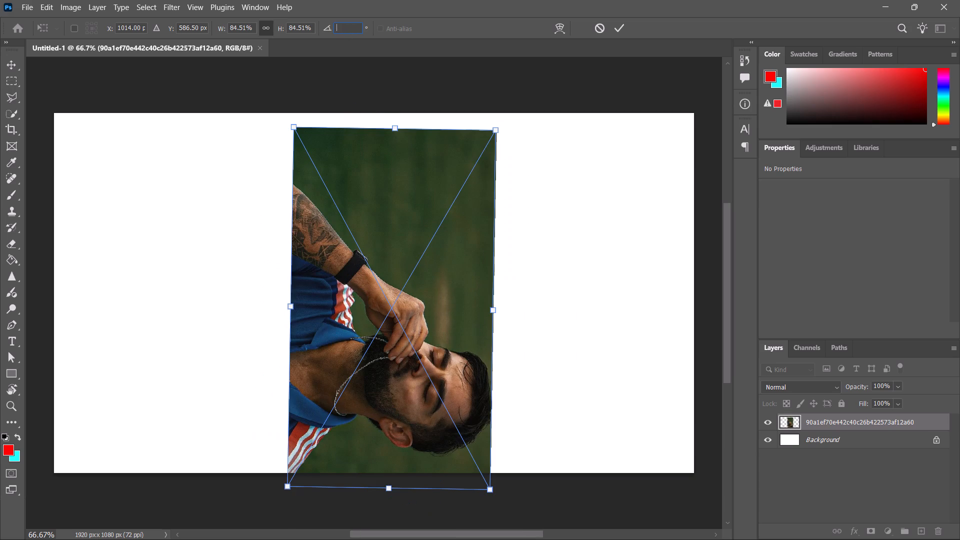
text(90)
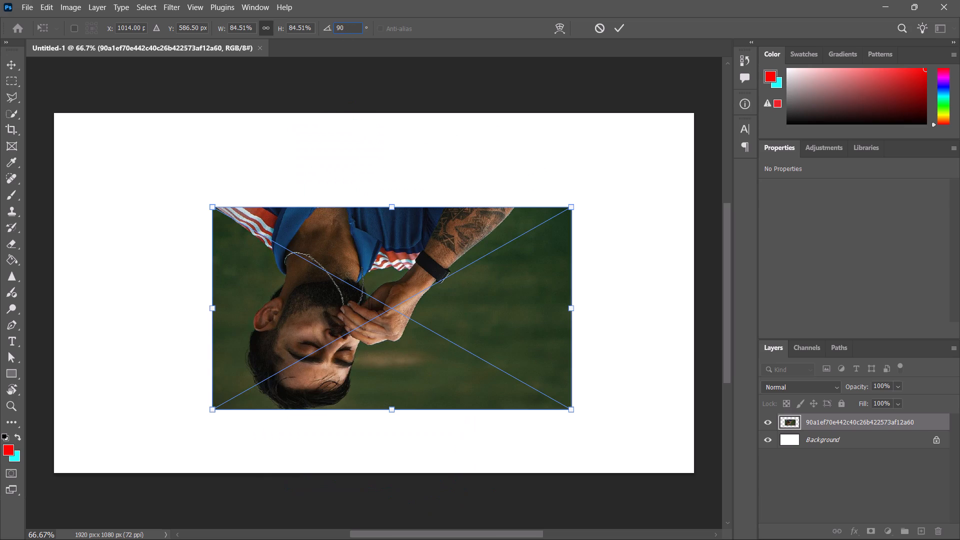
key(BackSpace)
key(BackSpace)
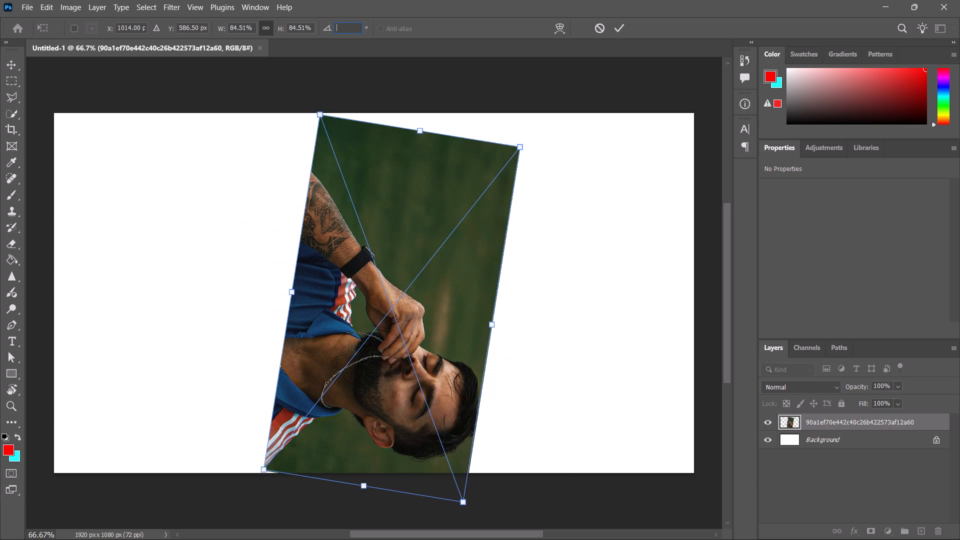
text(-90)
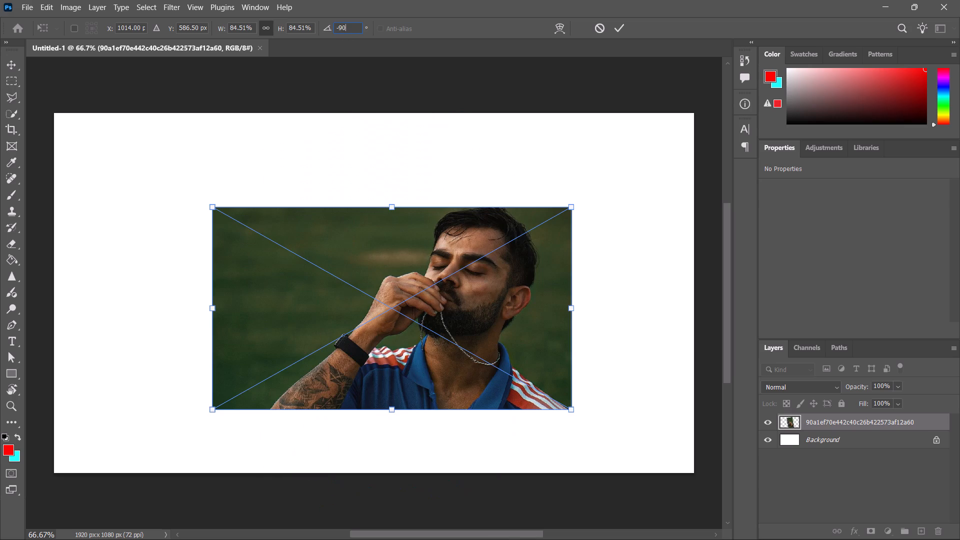
key(Return)
Align the photo to the canvas's top-left corner, scale it to about 150.45% so it fills the canvas, and commit the placement.
drag(356, 316, 205, 214)
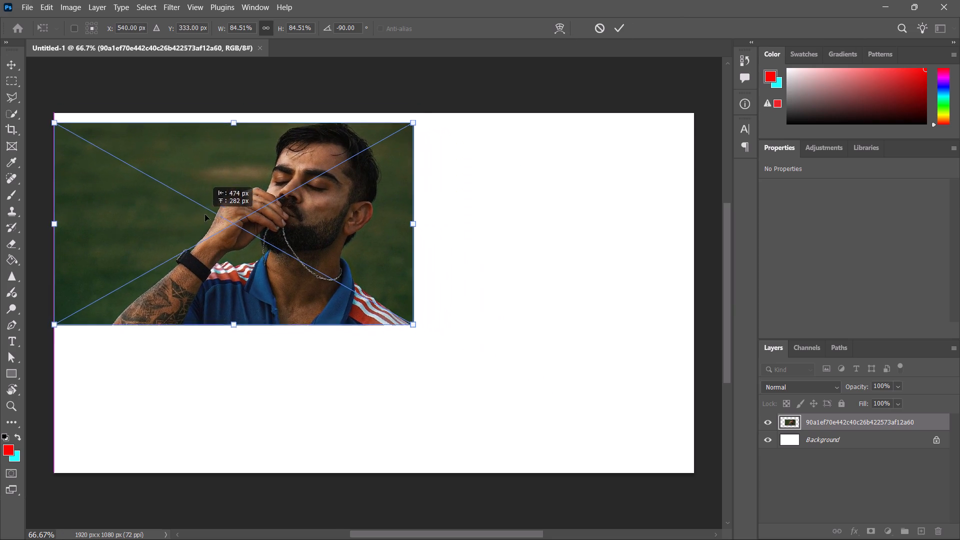
drag(205, 214, 194, 218)
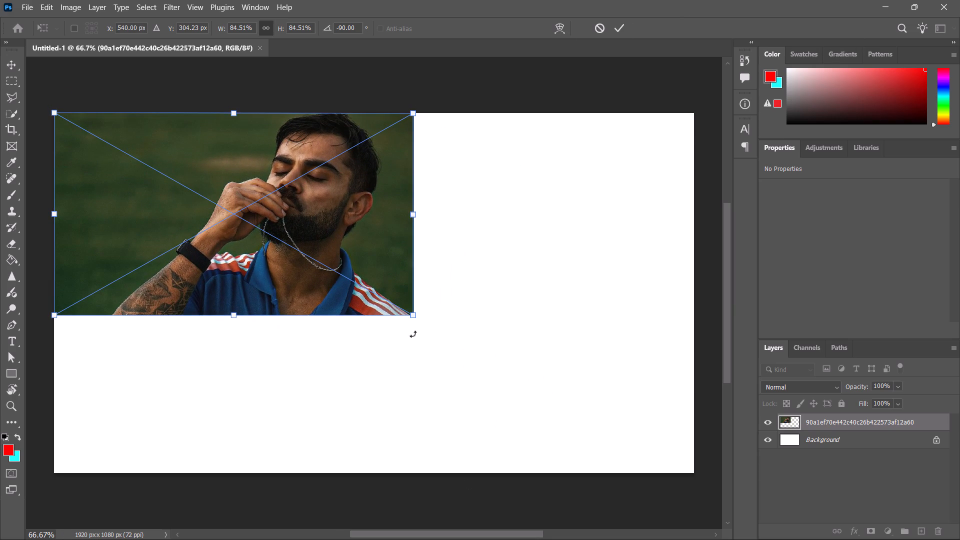
drag(413, 321, 680, 511)
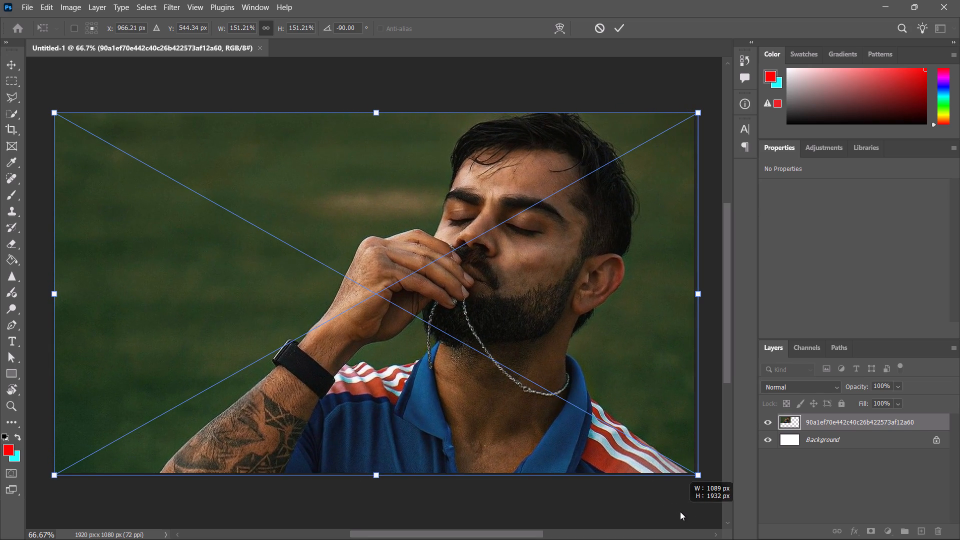
drag(680, 511, 678, 507)
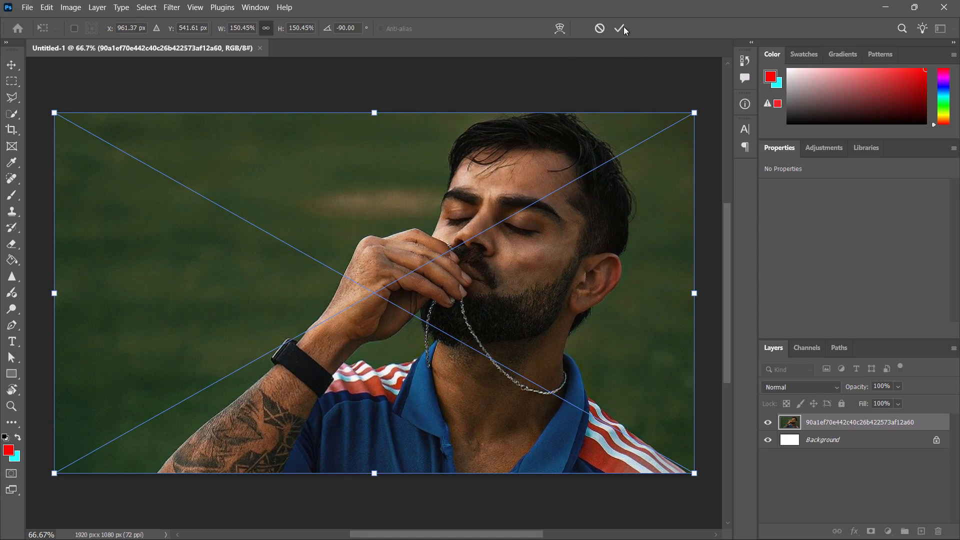
click(625, 24)
click(616, 20)
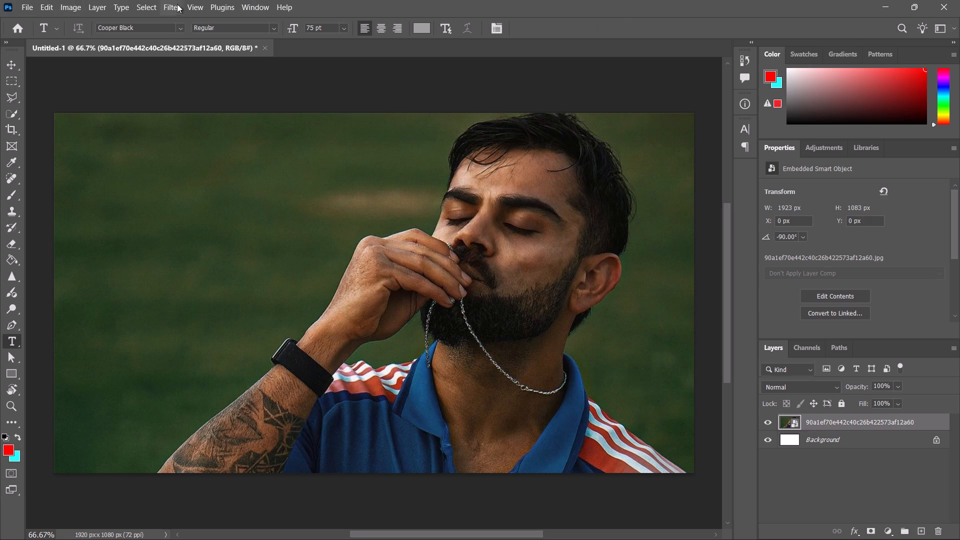
Select Kohli in the placed photo automatically with the Subject selection command.
click(72, 0)
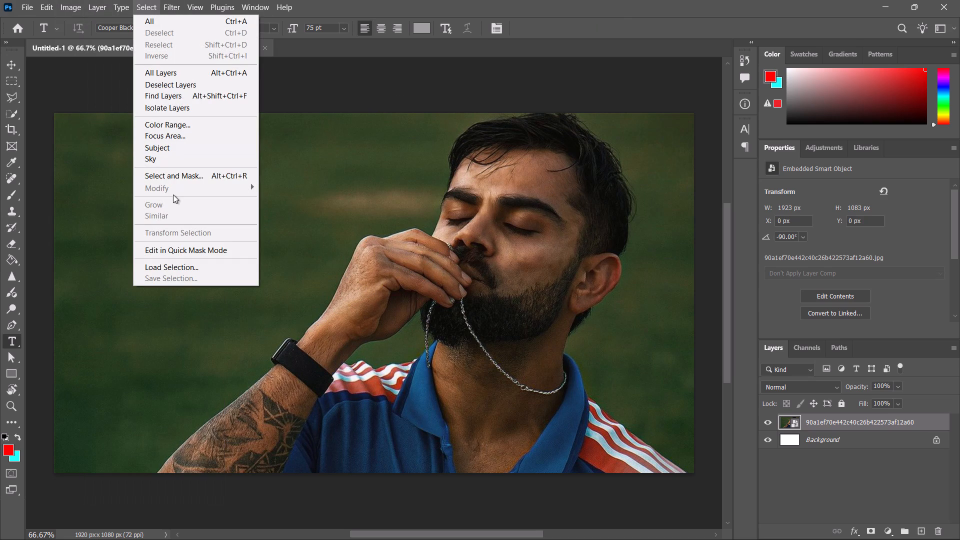
click(177, 150)
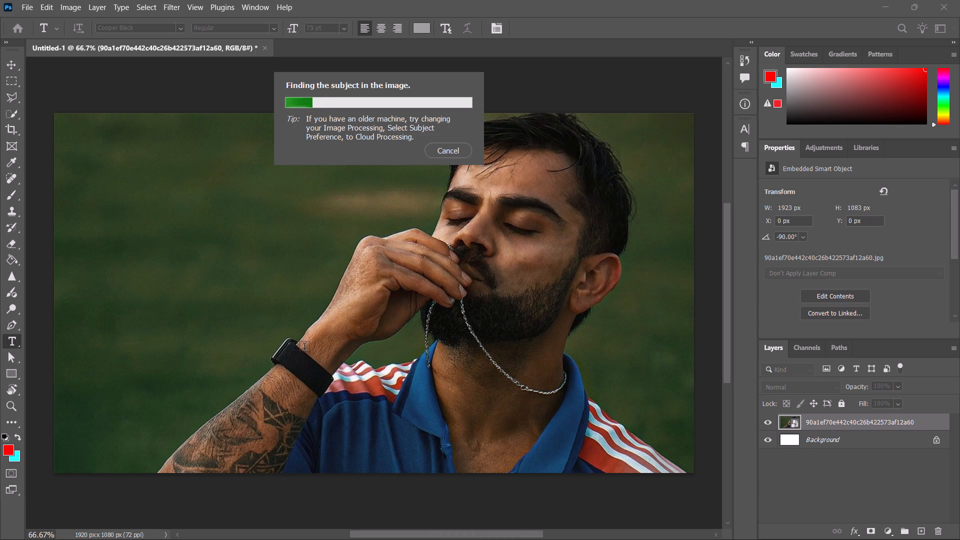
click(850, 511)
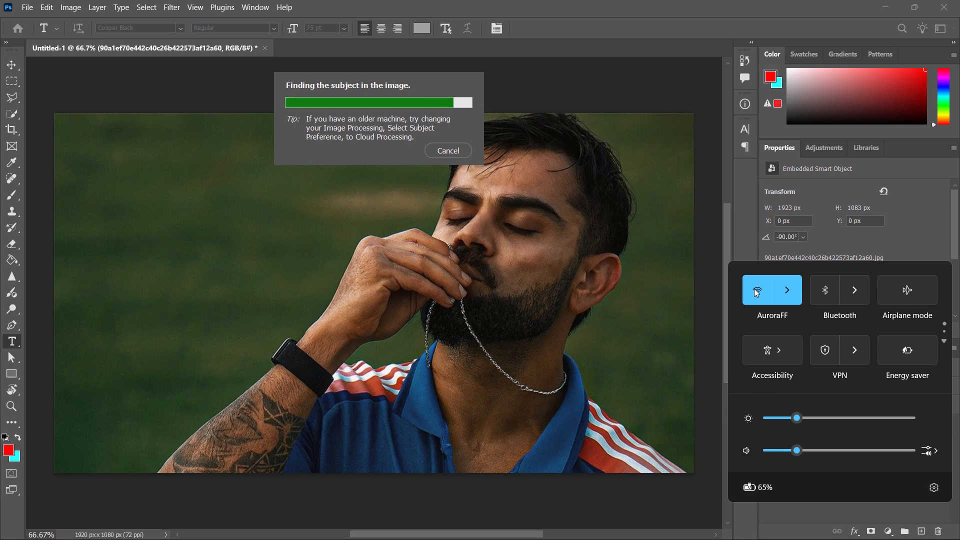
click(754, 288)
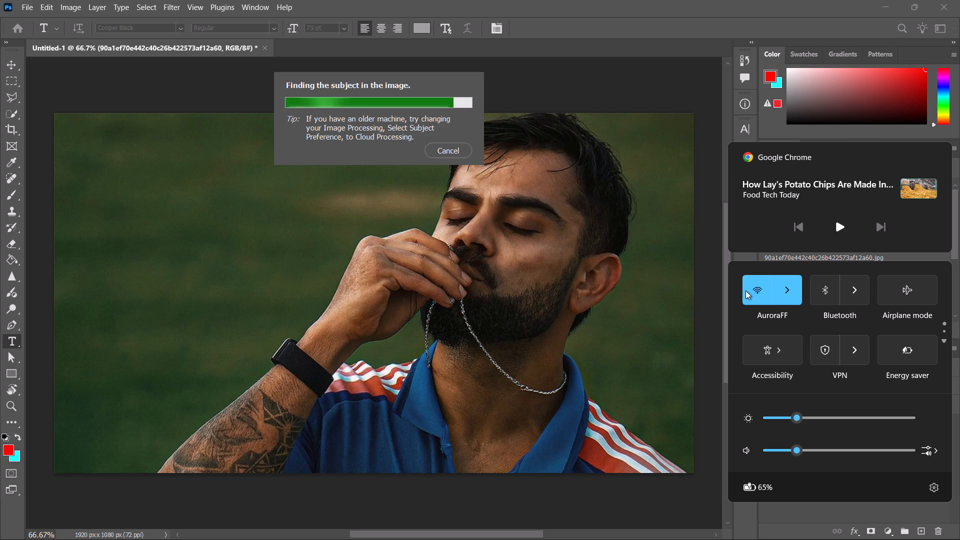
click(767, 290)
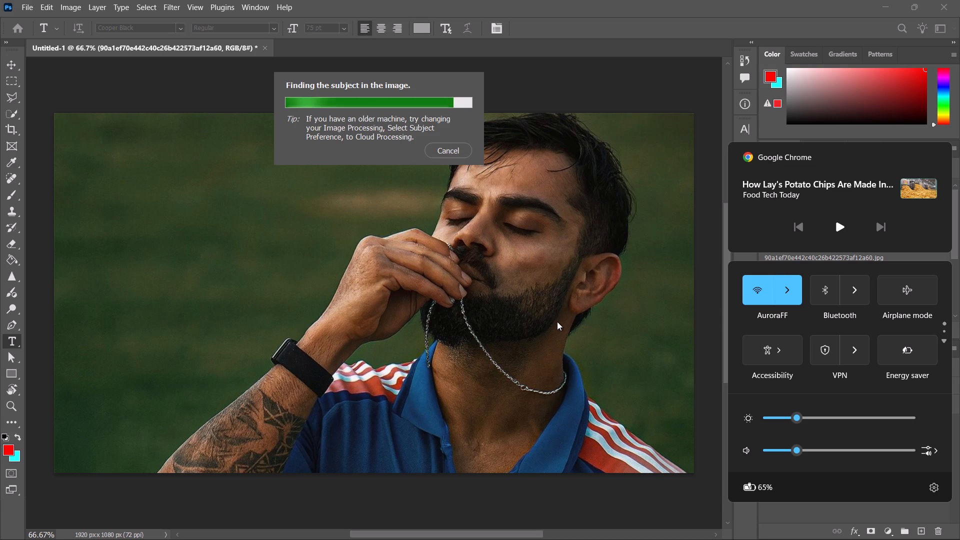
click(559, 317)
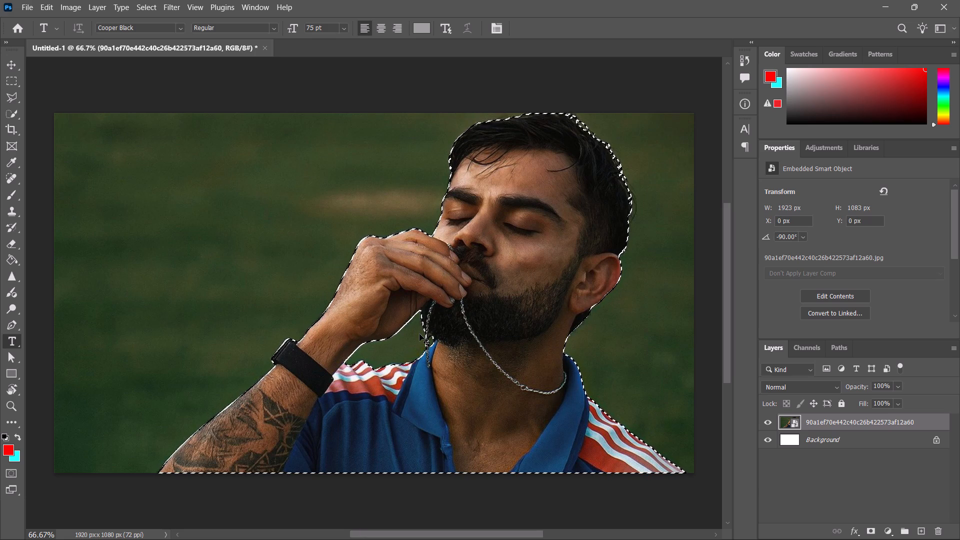
Copy the selected Kohli cutout from the photo onto a new layer above it.
key(ctrl+j)
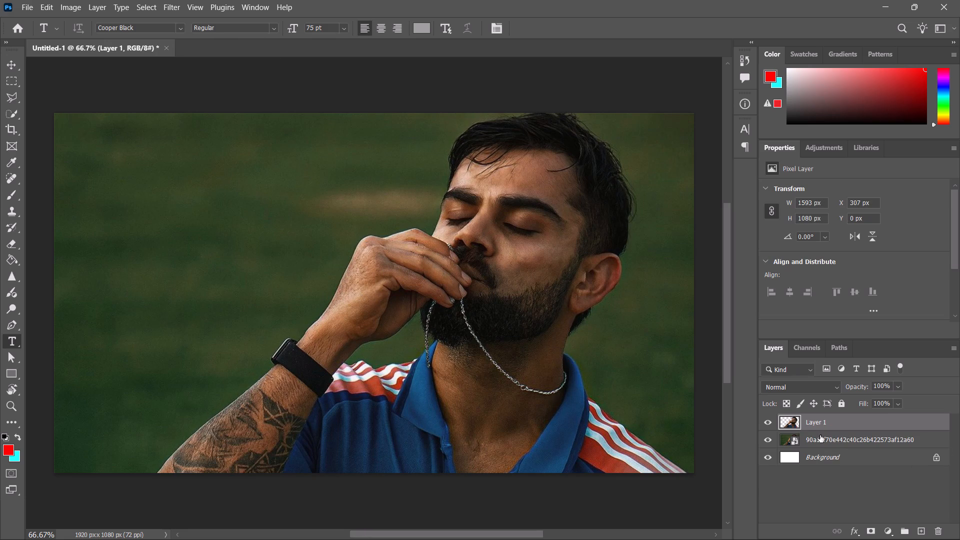
Hide the original photo layer to check the Kohli cutout, and show it again.
click(776, 439)
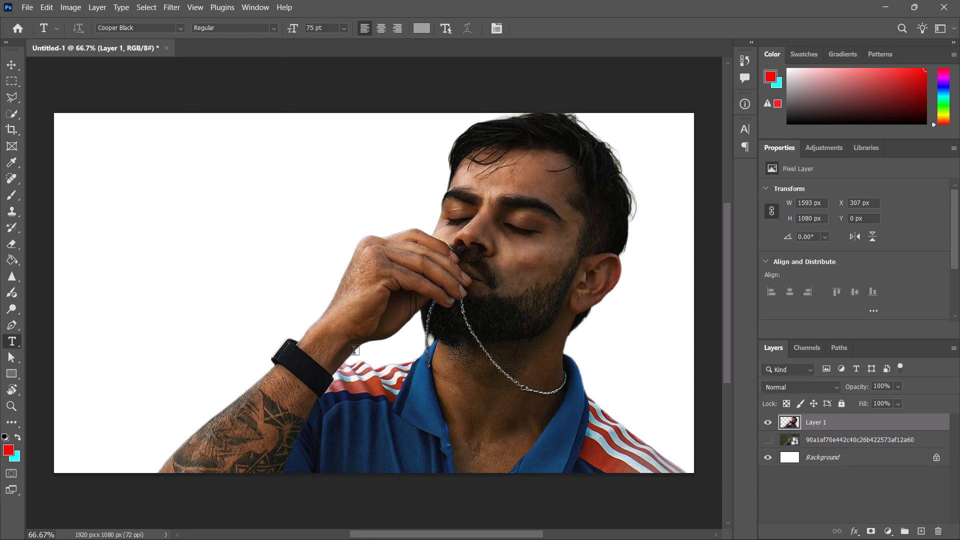
click(765, 441)
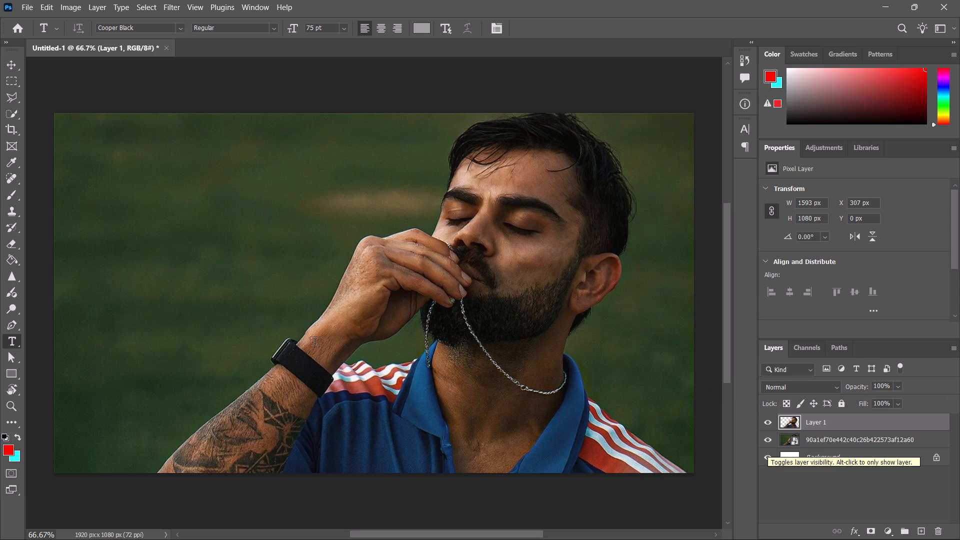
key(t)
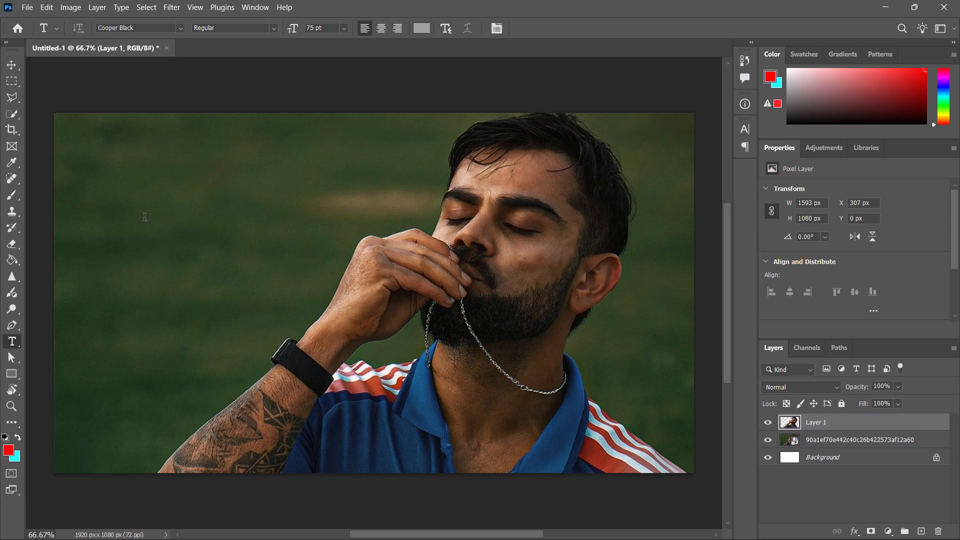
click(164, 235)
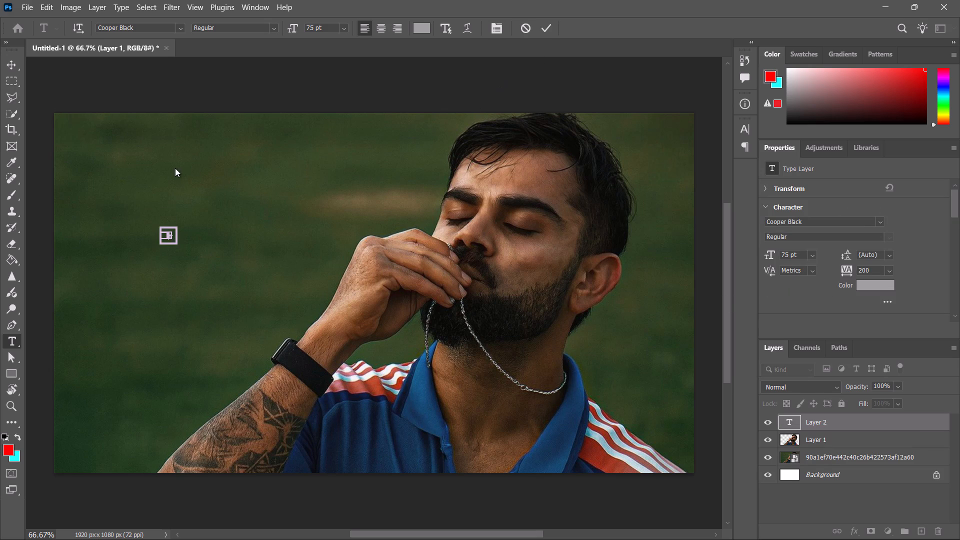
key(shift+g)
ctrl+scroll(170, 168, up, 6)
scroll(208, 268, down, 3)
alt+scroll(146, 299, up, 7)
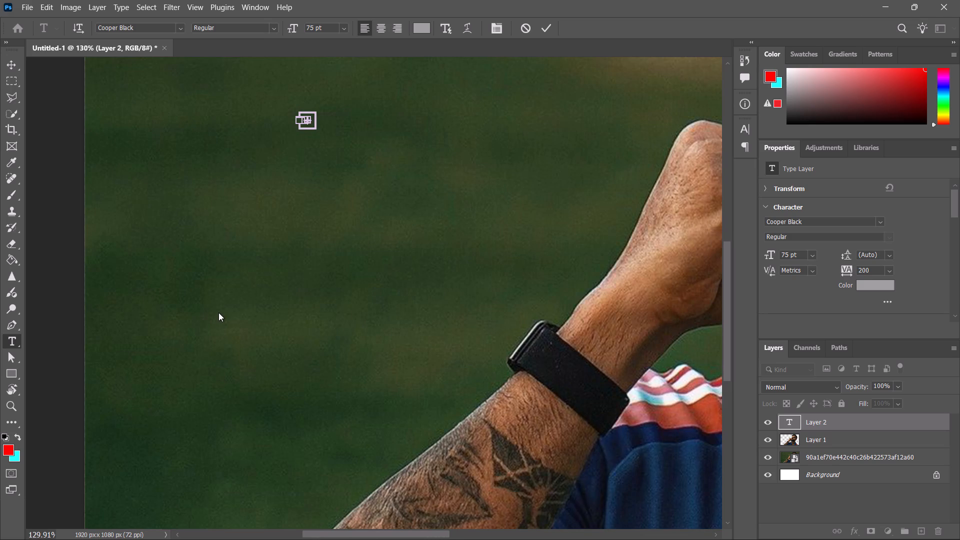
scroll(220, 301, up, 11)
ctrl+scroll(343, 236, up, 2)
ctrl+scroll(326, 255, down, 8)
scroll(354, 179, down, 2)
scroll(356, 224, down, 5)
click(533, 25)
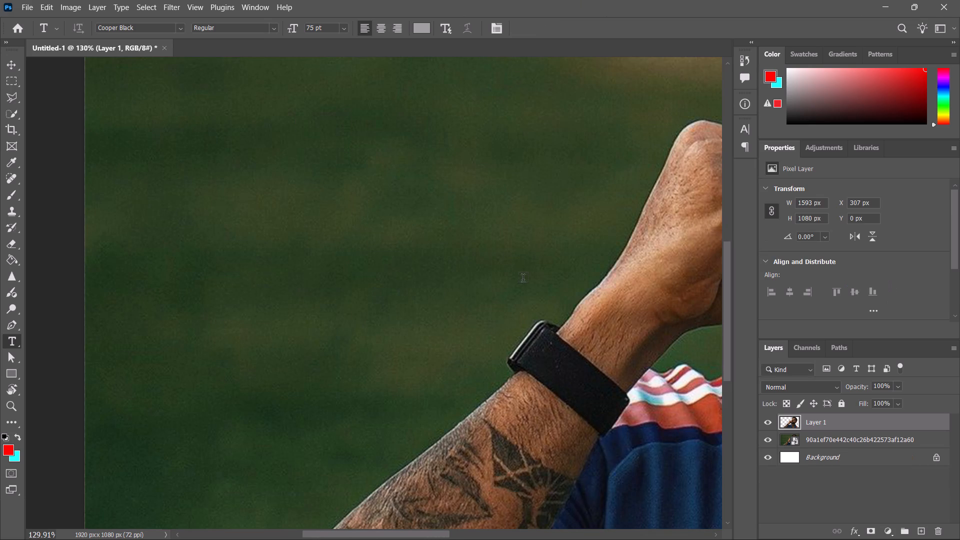
Add the text "GOAT" on the green background beside Kohli's raised hand.
scroll(201, 210, down, 9)
alt+scroll(201, 210, down, 8)
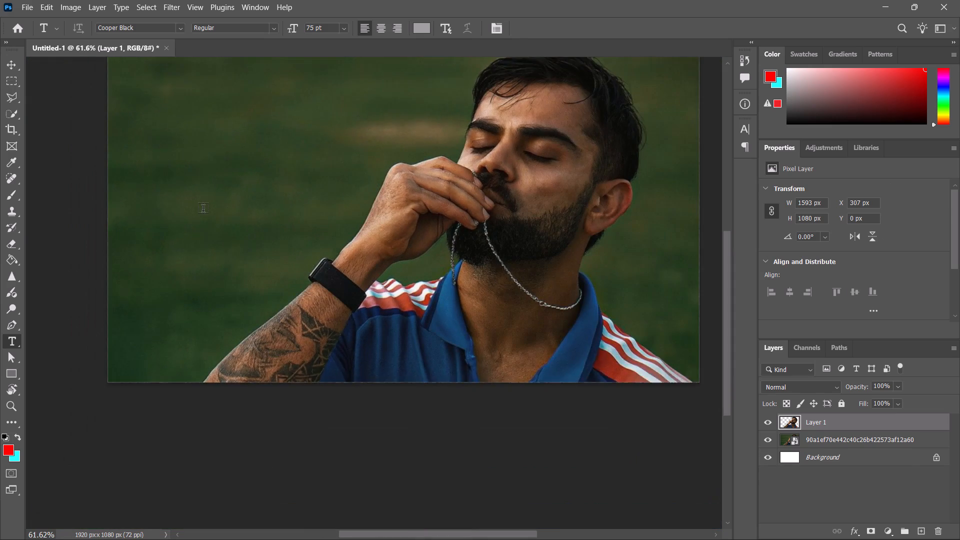
scroll(279, 220, up, 9)
alt+scroll(291, 225, down, 2)
scroll(291, 223, up, 3)
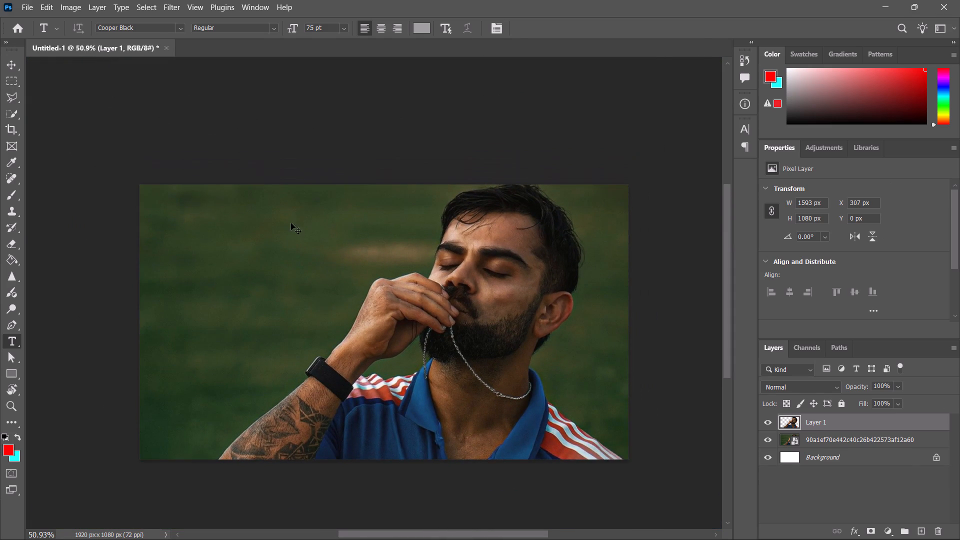
scroll(291, 223, down, 5)
alt+scroll(273, 238, up, 3)
ctrl+scroll(288, 249, down, 4)
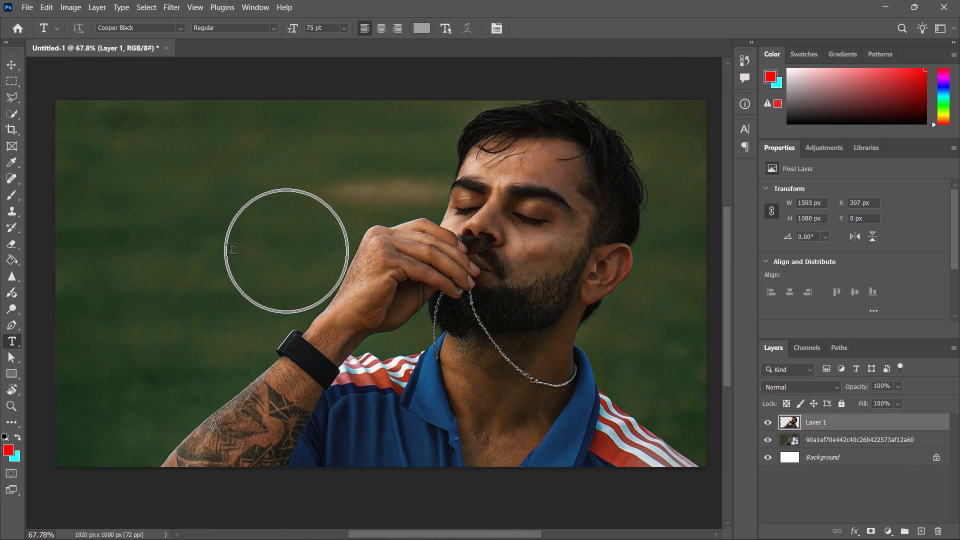
click(162, 249)
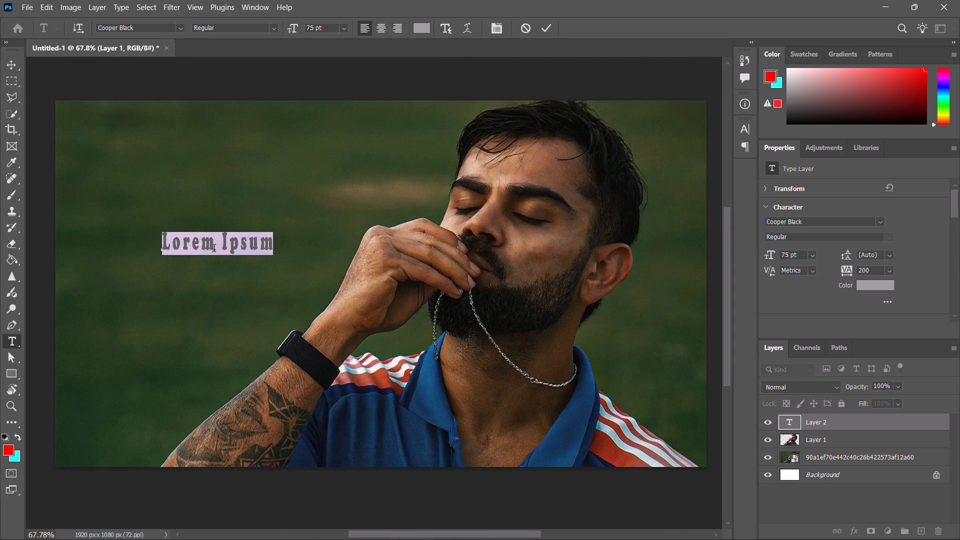
key(shift+g)
key(shift+o)
text(AT)
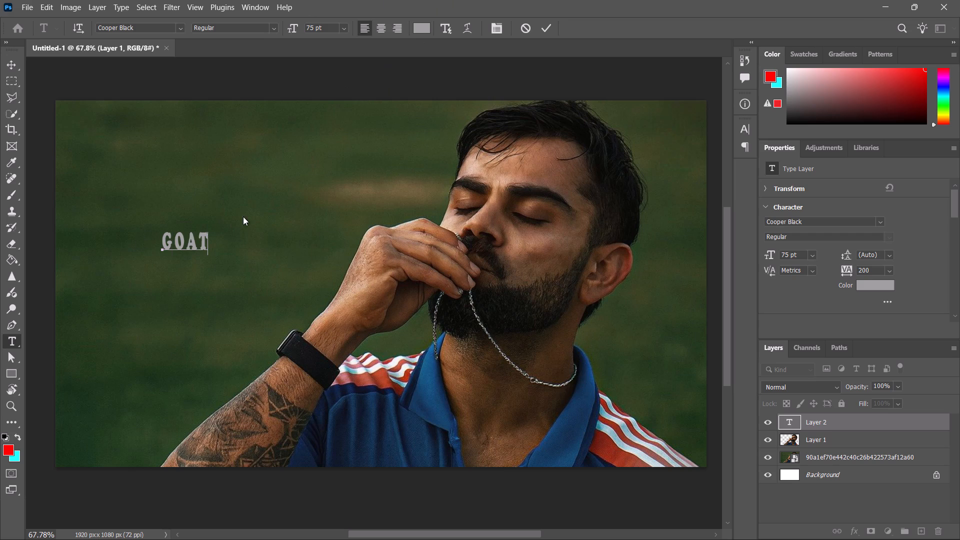
Select the whole GOAT text and scale it up proportionally to a font size of about 514 pt.
click(170, 248)
double_click(170, 248)
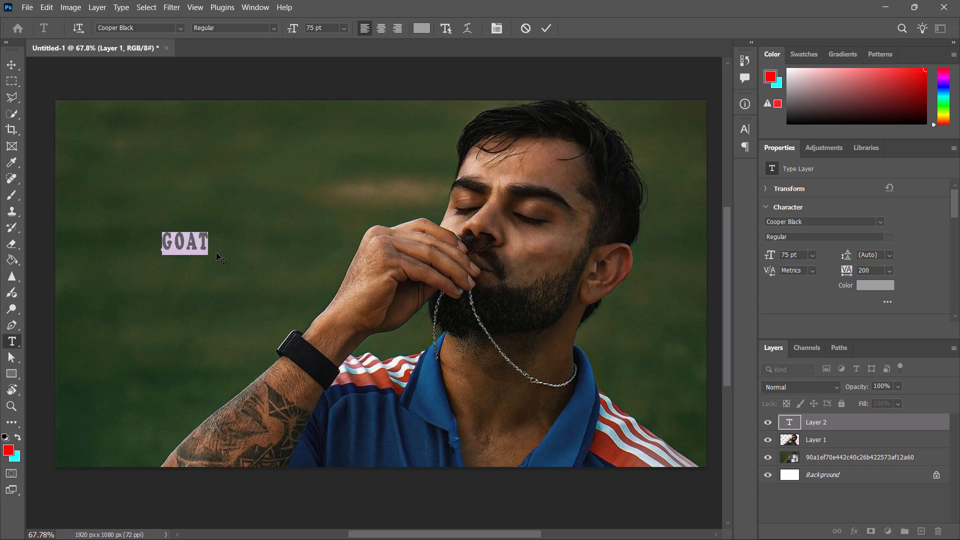
ctrl+drag(212, 257, 767, 537)
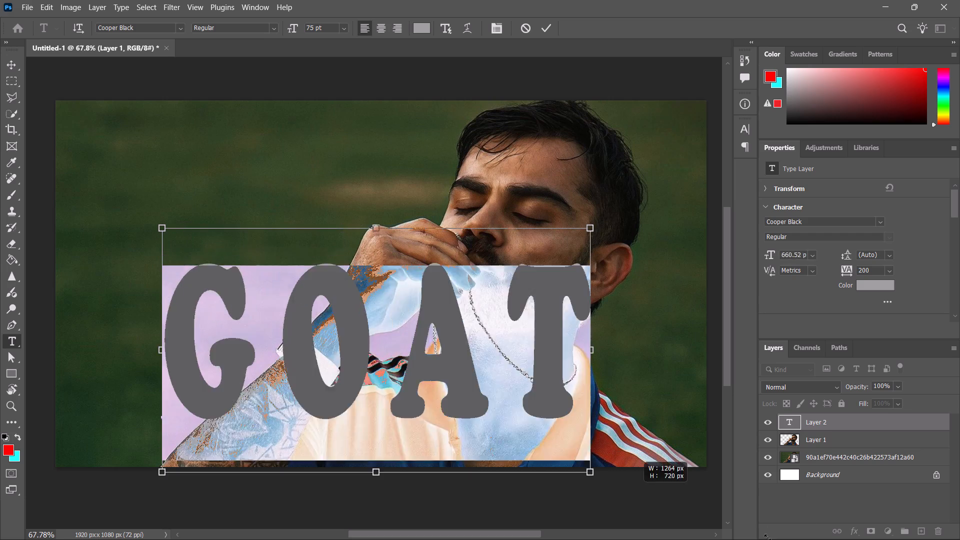
ctrl+drag(767, 537, 596, 448)
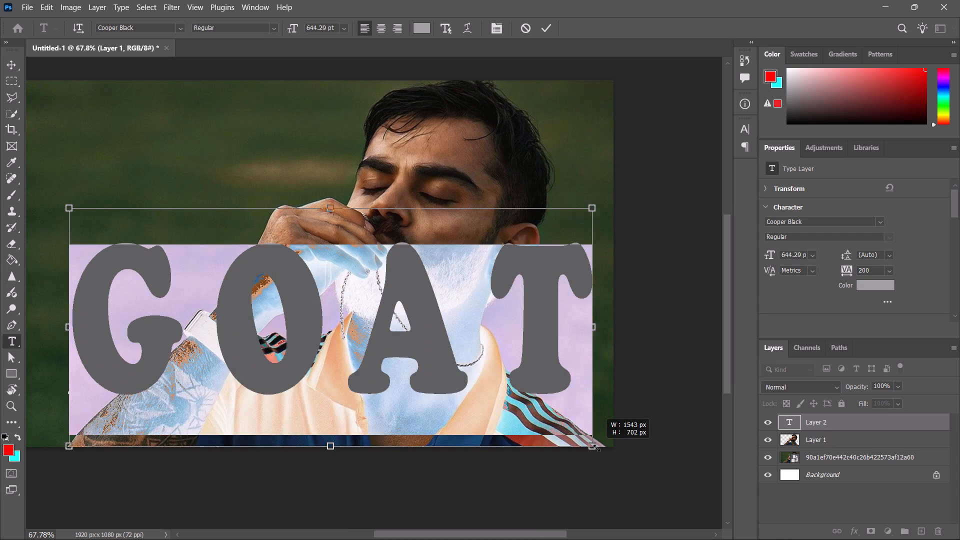
ctrl+drag(596, 448, 529, 400)
drag(264, 306, 249, 299)
double_click(249, 299)
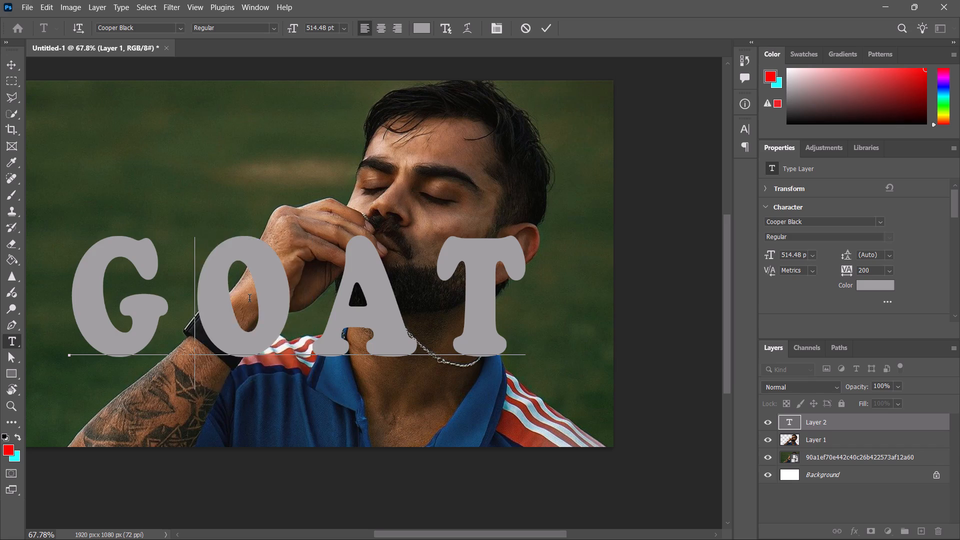
Shift the GOAT text toward the canvas's left edge, enlarge it to about 585 pt so it spans the canvas, and commit it.
ctrl+drag(249, 299, 220, 253)
scroll(402, 325, up, 5)
alt+scroll(387, 319, down, 5)
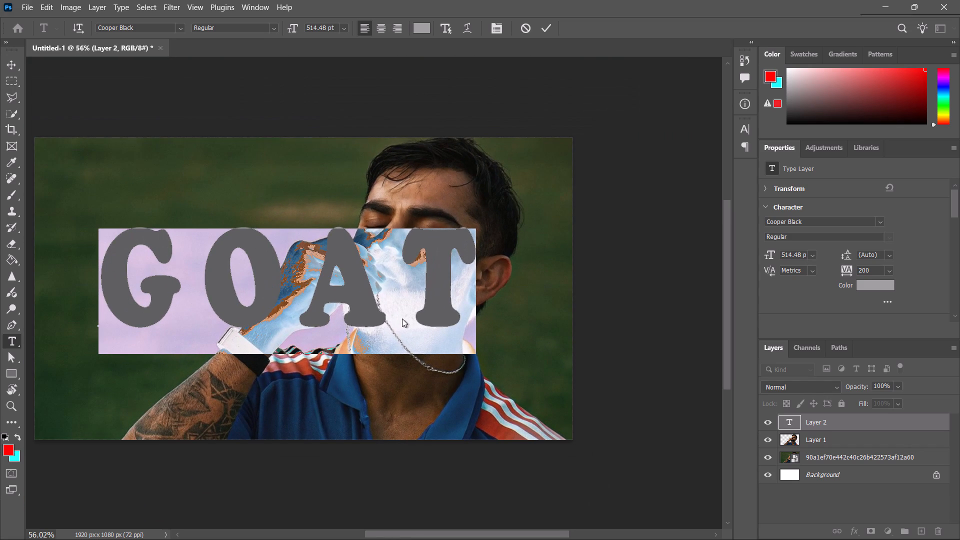
scroll(400, 318, up, 7)
ctrl+scroll(603, 411, up, 6)
ctrl+drag(210, 277, 159, 271)
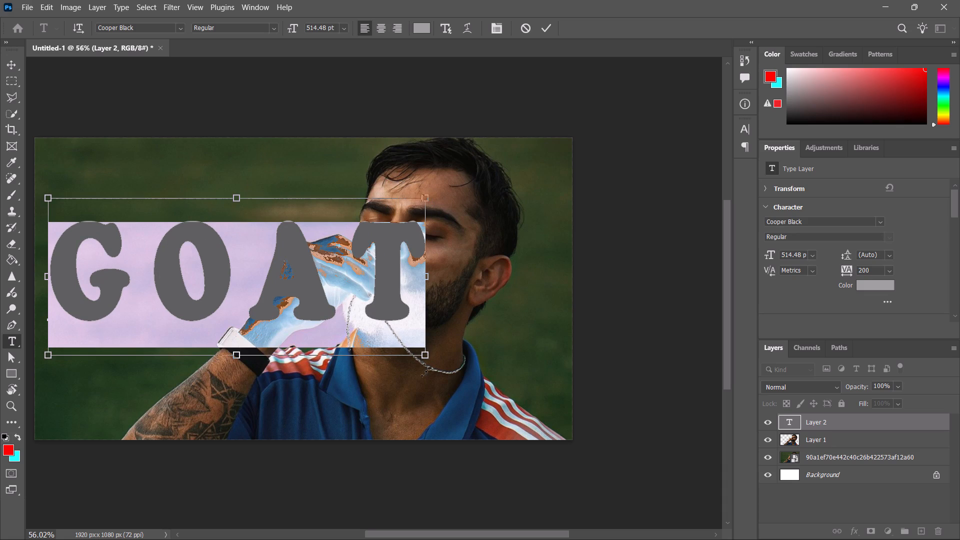
ctrl+drag(426, 358, 531, 380)
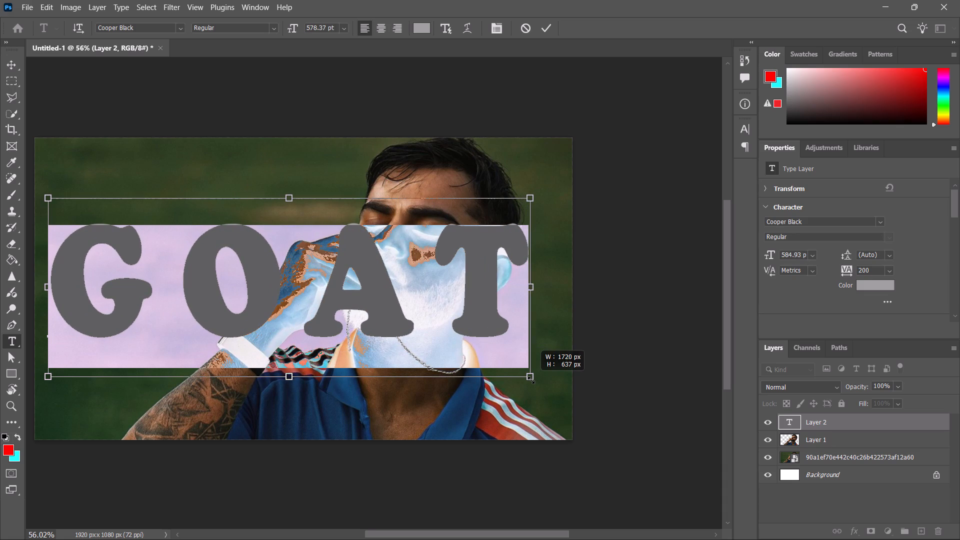
ctrl+drag(531, 380, 535, 380)
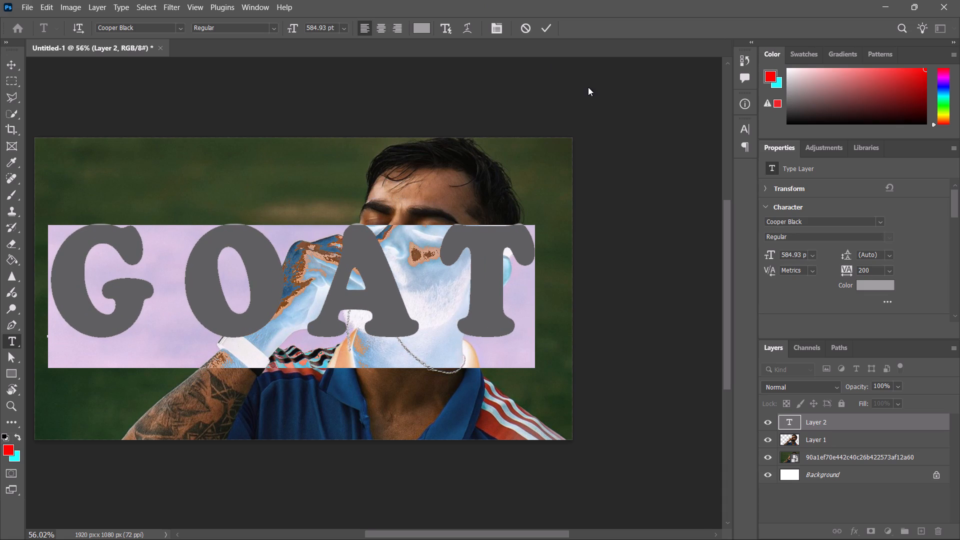
click(551, 26)
Reorder the layers so the GOAT text sits behind the Kohli cutout and above the original photo.
ctrl+scroll(494, 317, up, 5)
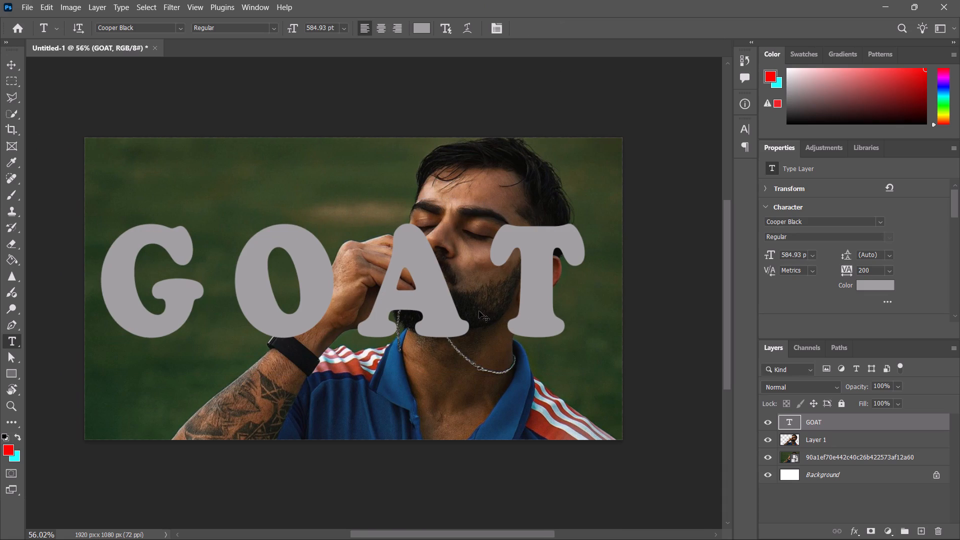
ctrl+scroll(496, 317, up, 5)
drag(850, 422, 857, 464)
drag(853, 433, 853, 439)
drag(835, 457, 844, 418)
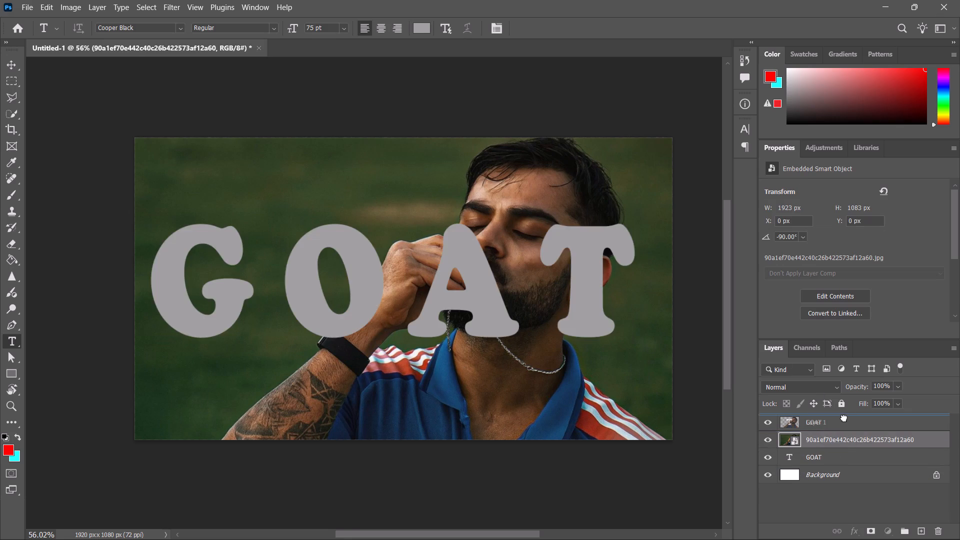
drag(844, 418, 844, 431)
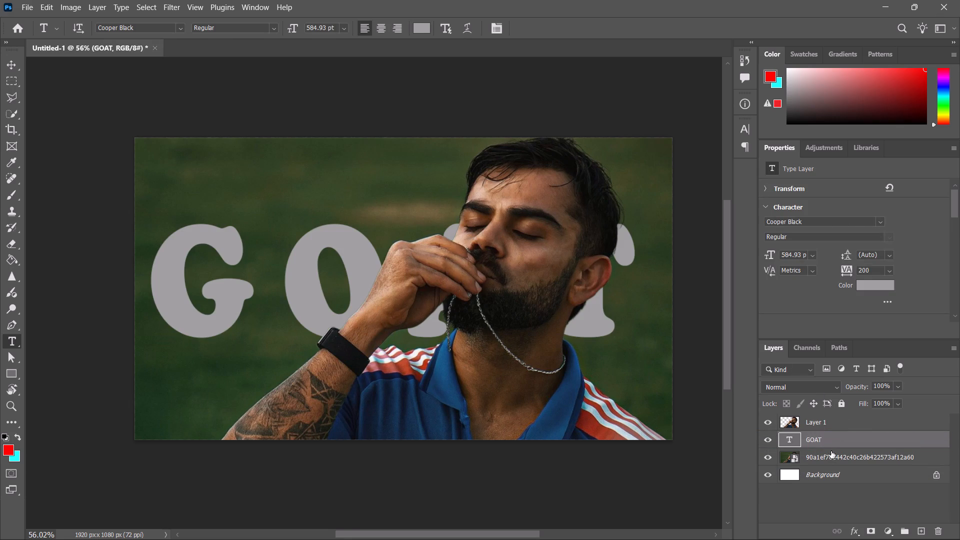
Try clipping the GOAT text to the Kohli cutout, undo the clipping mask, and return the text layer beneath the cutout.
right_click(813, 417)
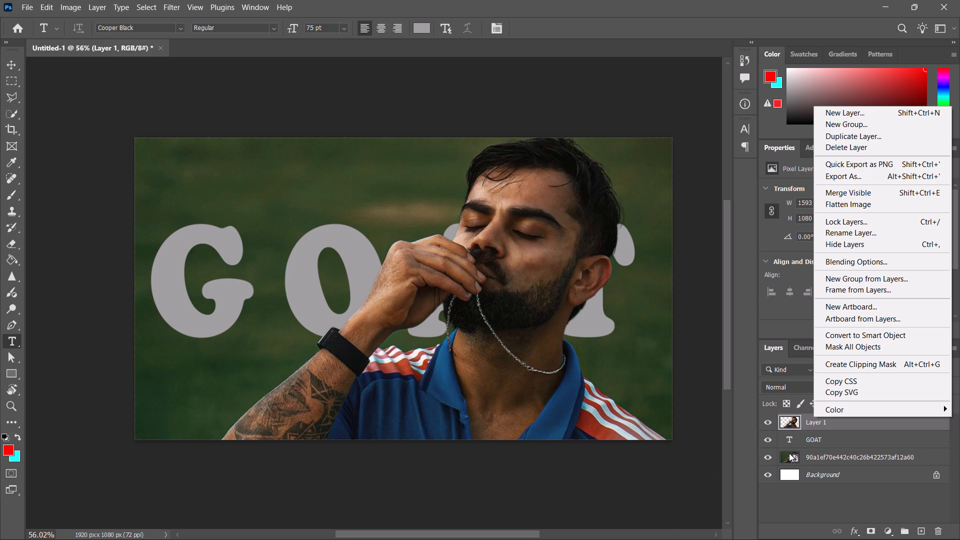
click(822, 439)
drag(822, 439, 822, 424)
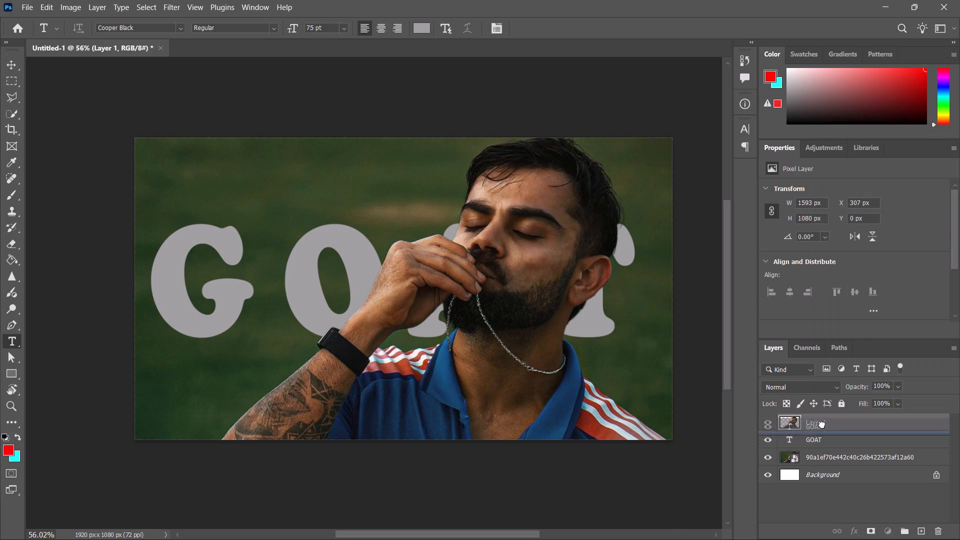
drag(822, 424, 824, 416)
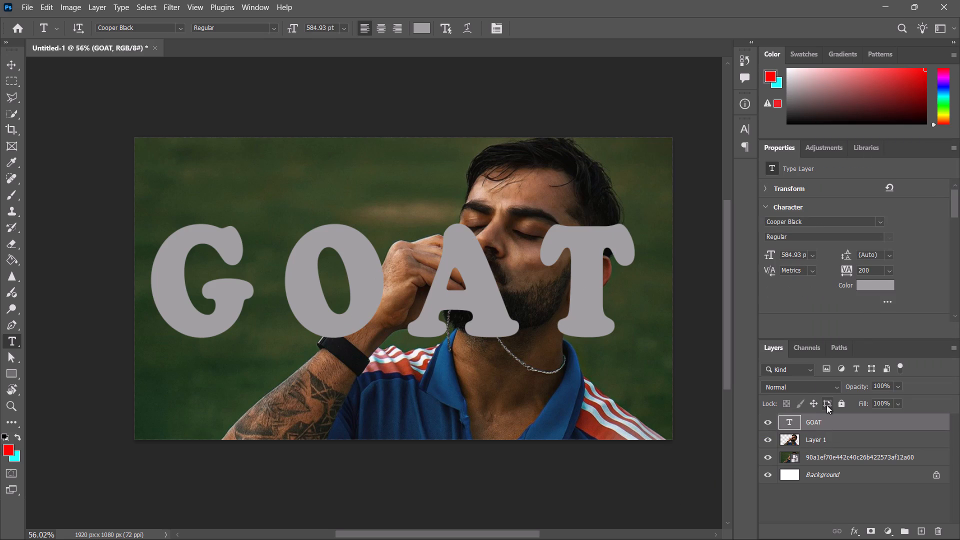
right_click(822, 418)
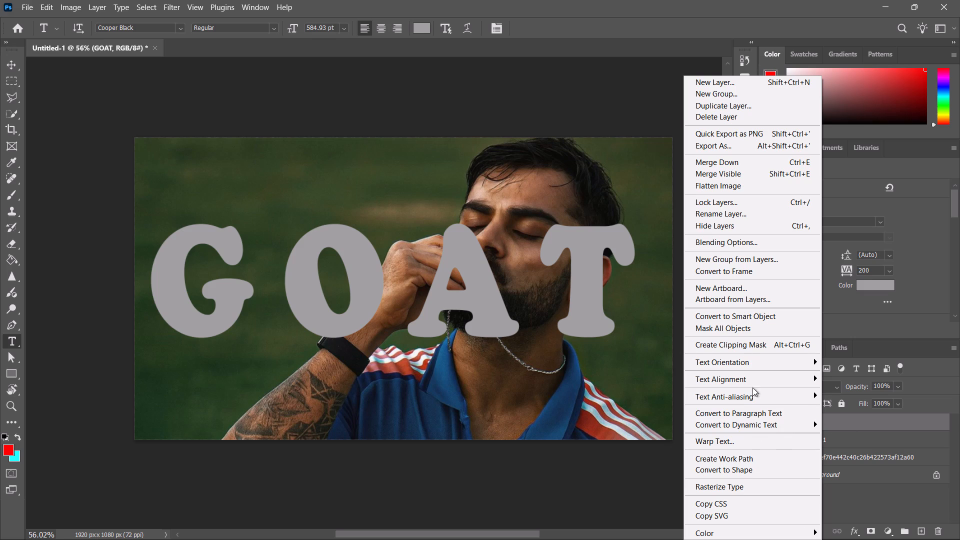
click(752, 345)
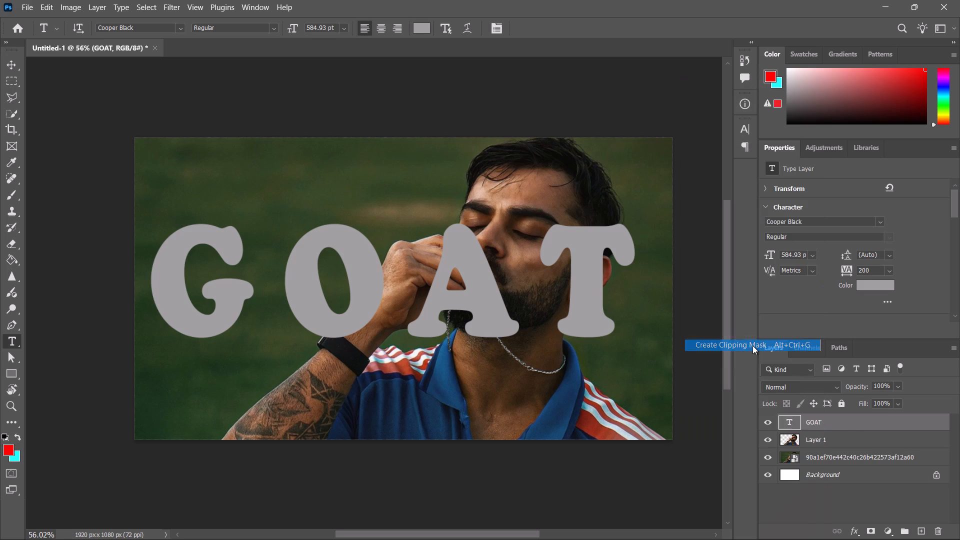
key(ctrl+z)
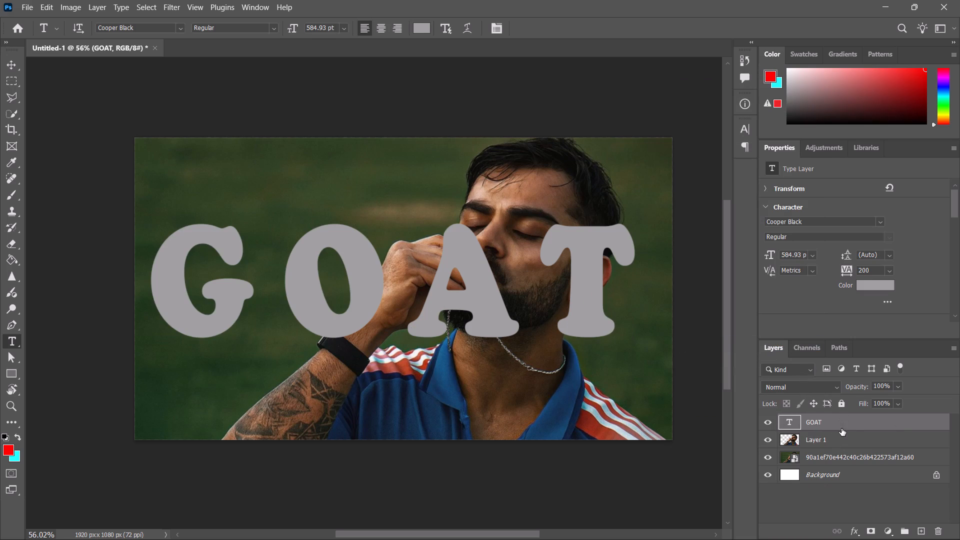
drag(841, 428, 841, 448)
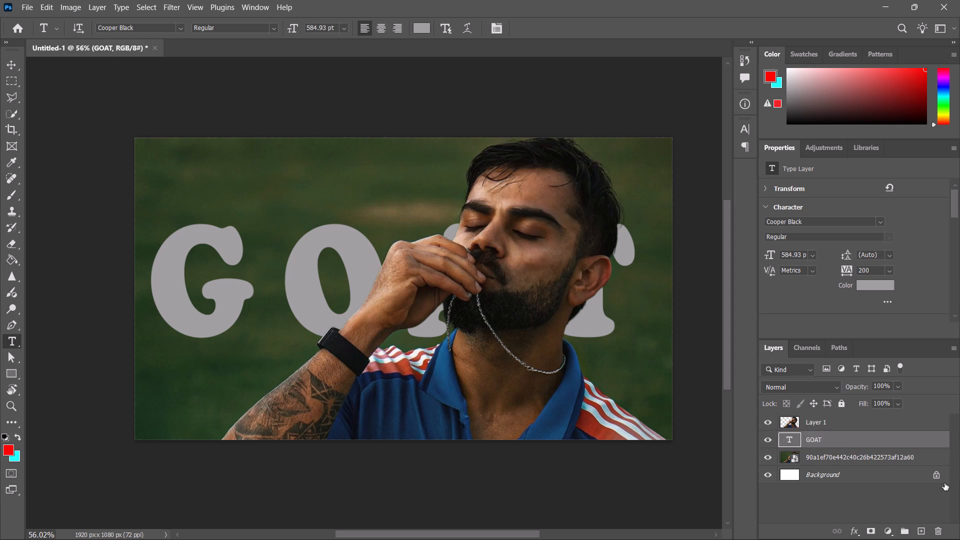
Select the GOAT layer's text and change its font to Black Mustang.
double_click(813, 442)
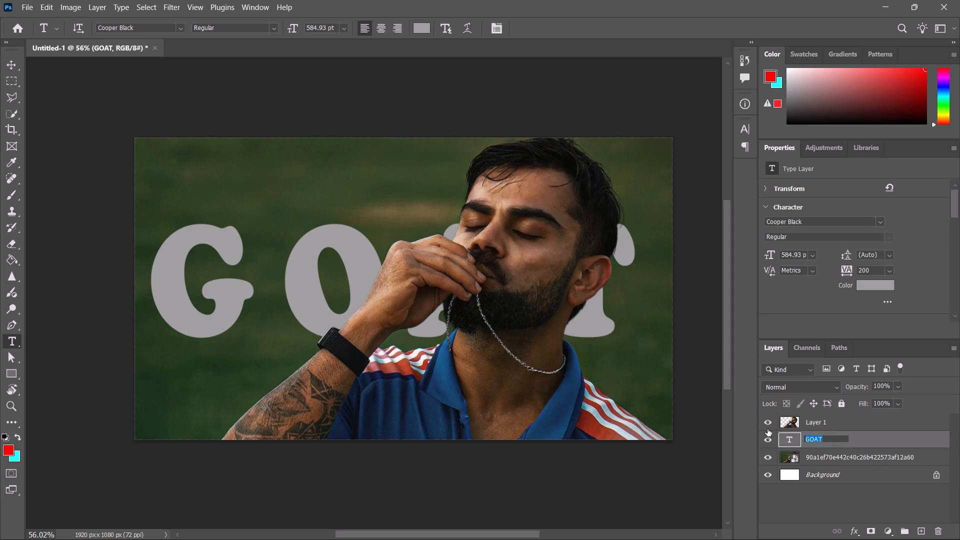
double_click(793, 437)
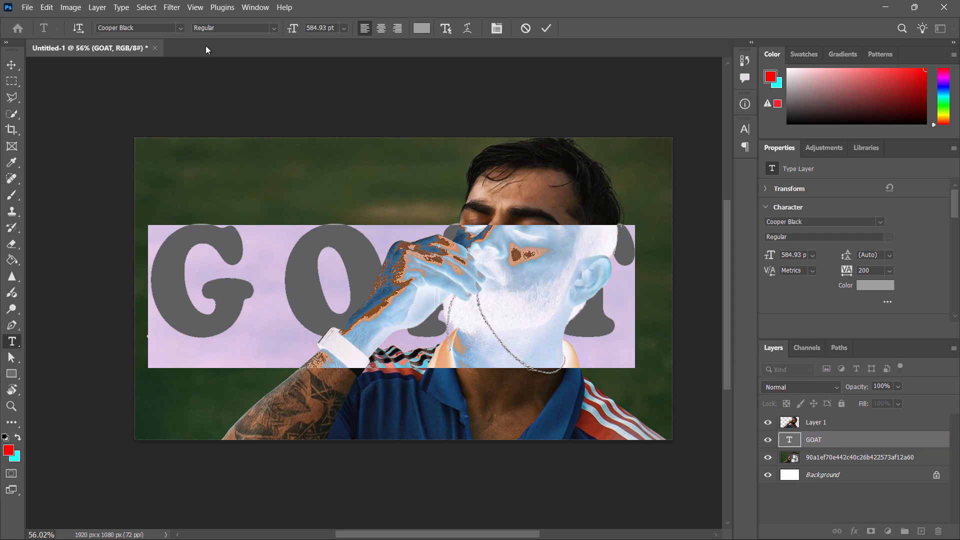
click(179, 28)
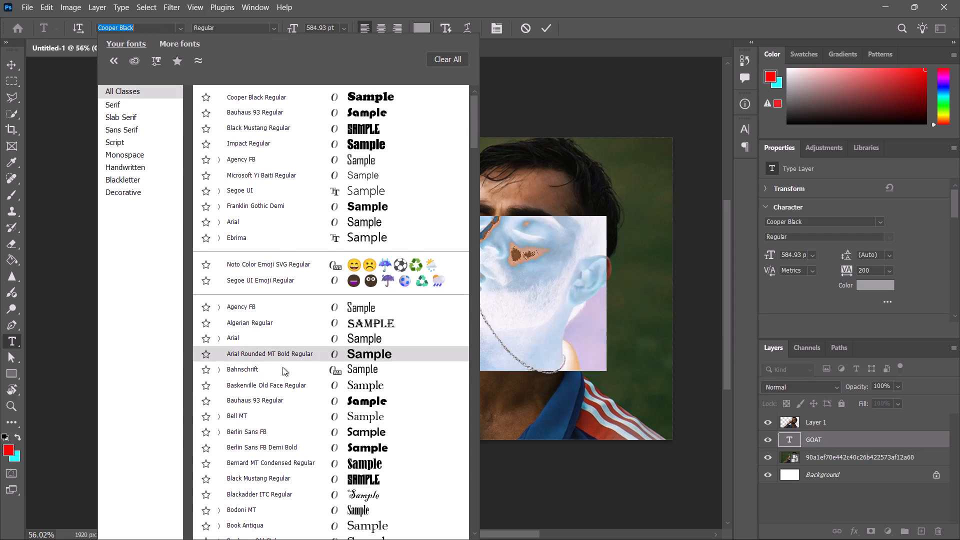
scroll(376, 389, down, 6)
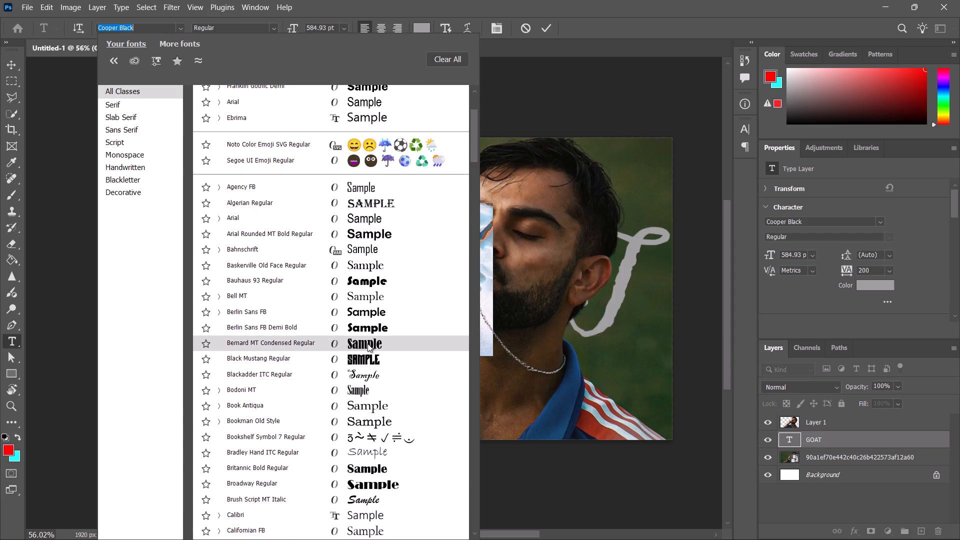
click(367, 365)
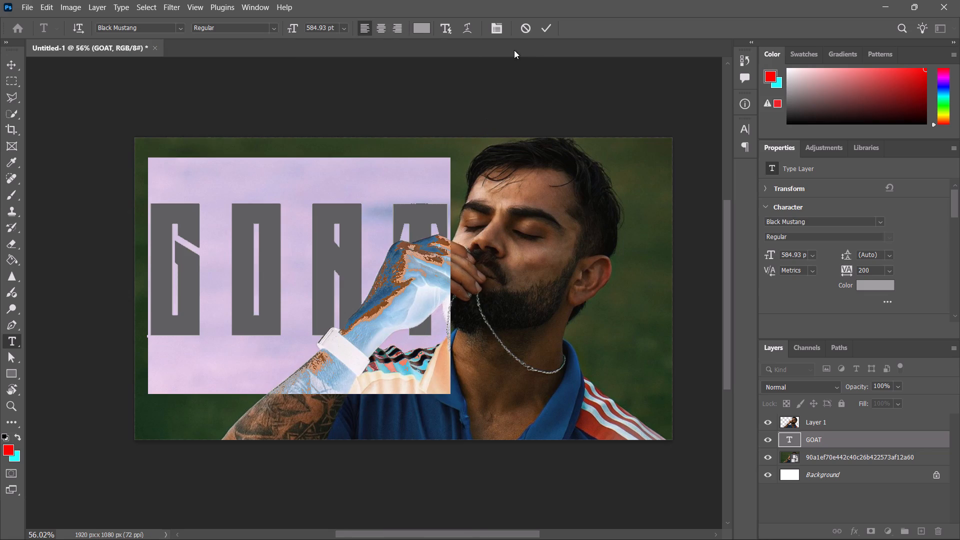
Browse the installed fonts, change the GOAT text's font to Snap ITC Regular, and commit the edit.
click(184, 30)
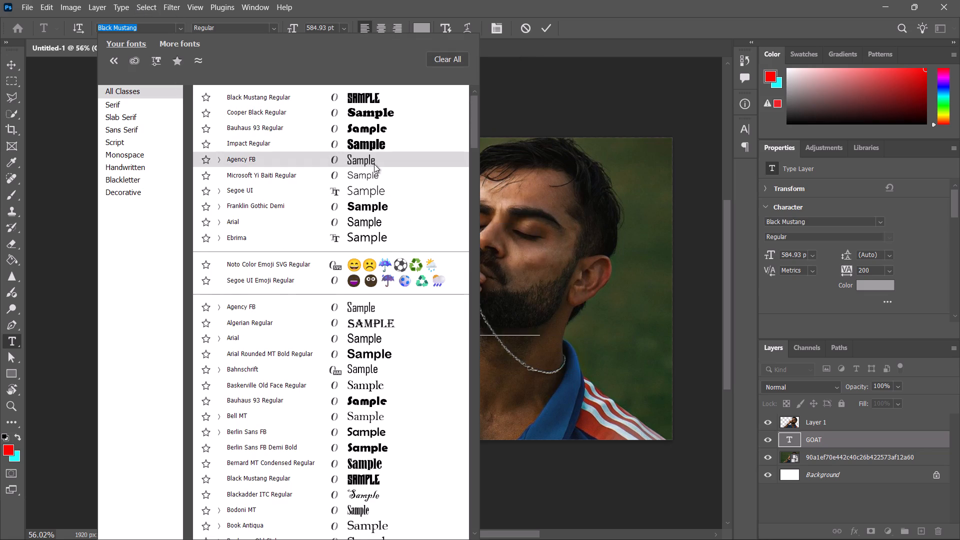
scroll(374, 166, down, 7)
scroll(363, 378, down, 3)
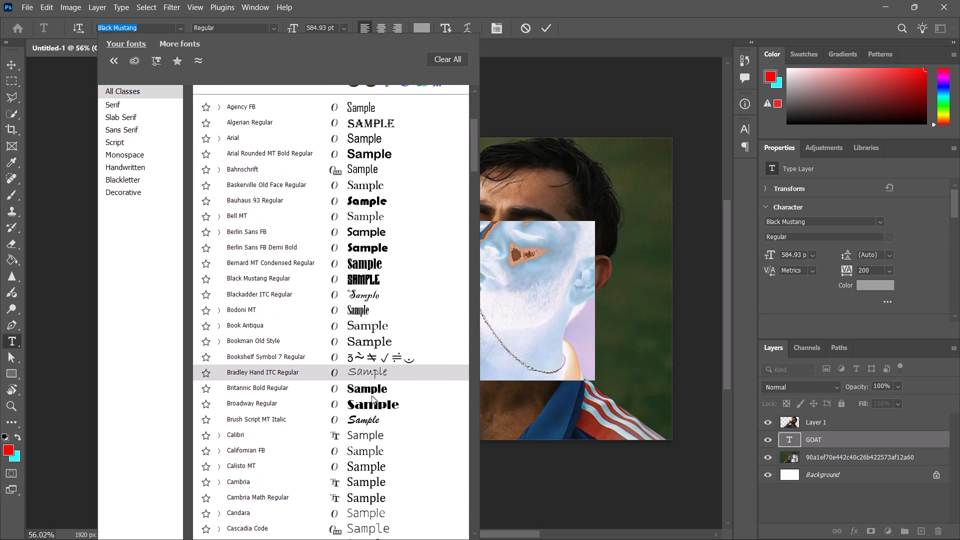
scroll(373, 474, down, 15)
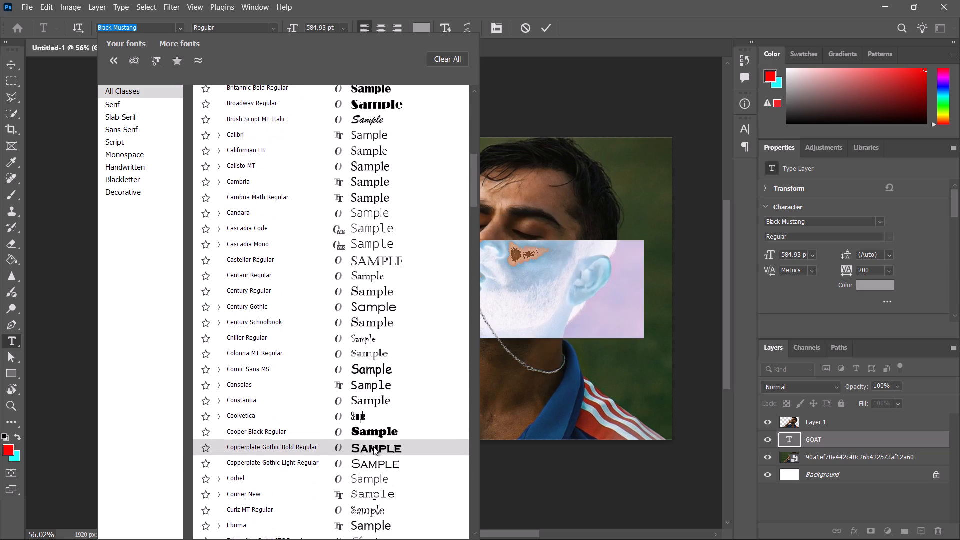
scroll(373, 437, down, 10)
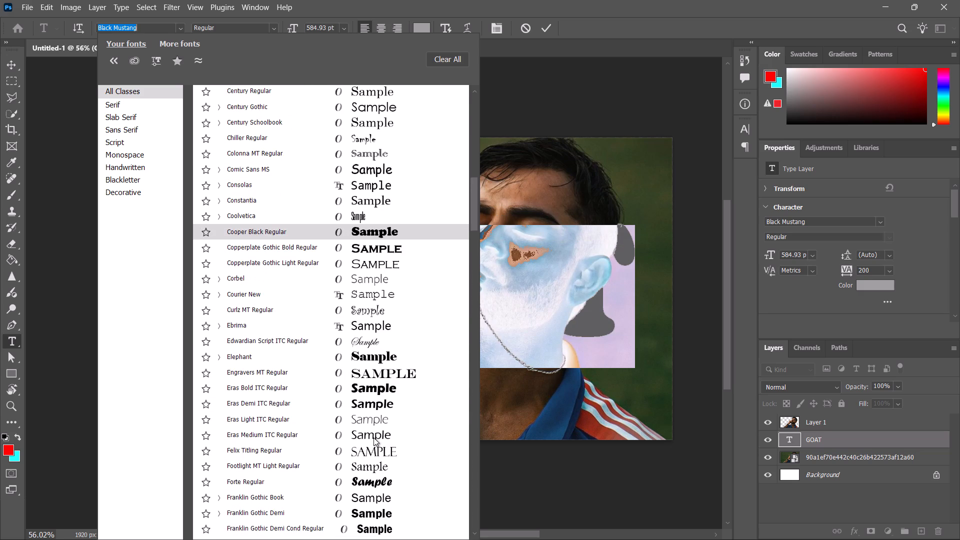
scroll(373, 437, down, 17)
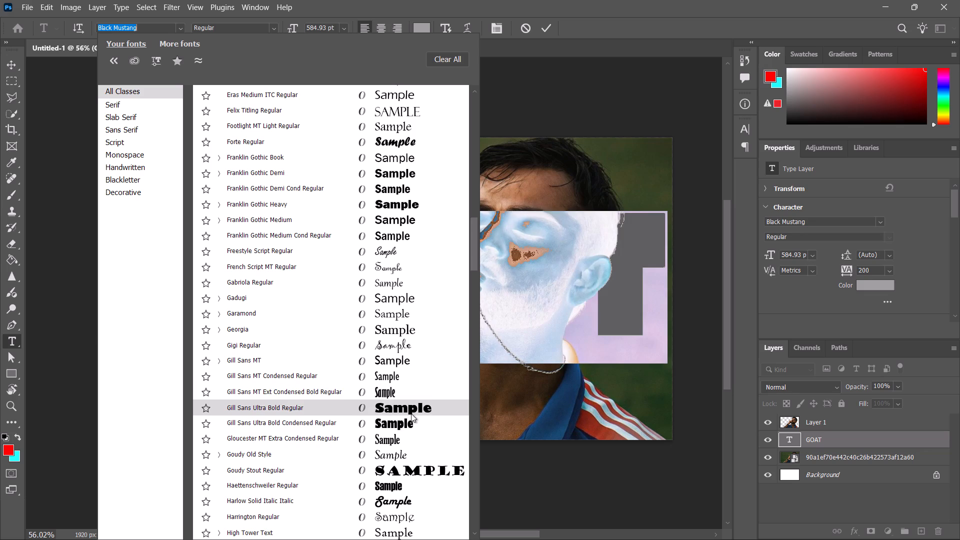
scroll(411, 413, down, 5)
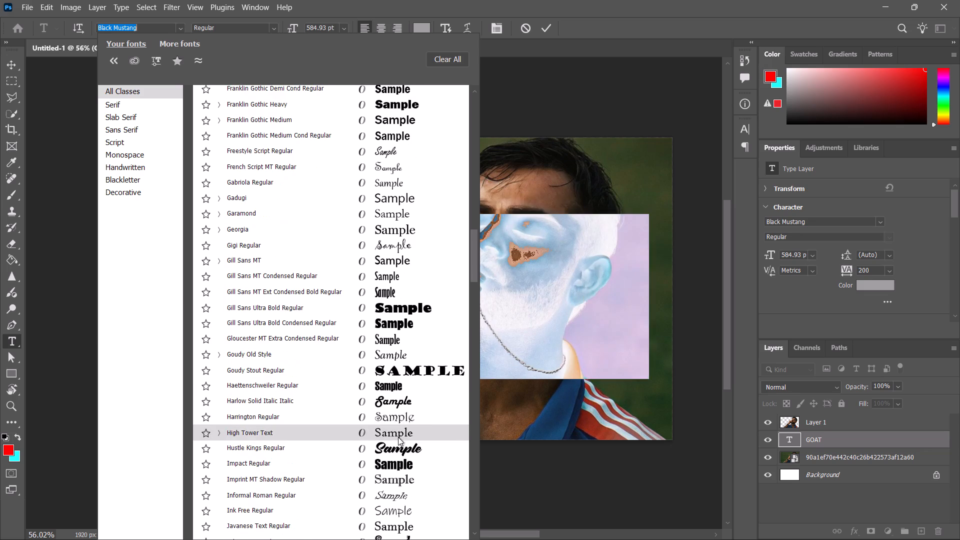
scroll(398, 441, down, 19)
scroll(391, 443, down, 3)
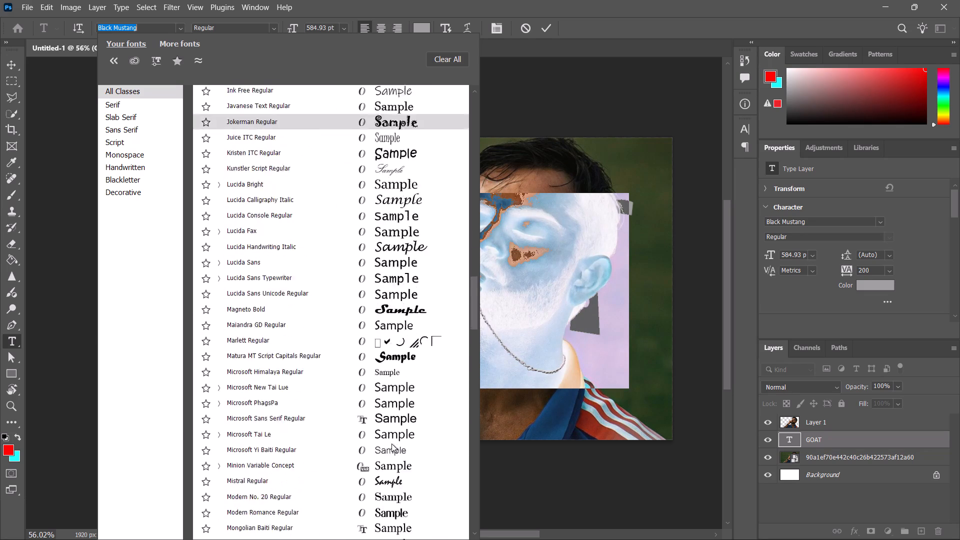
scroll(391, 443, down, 15)
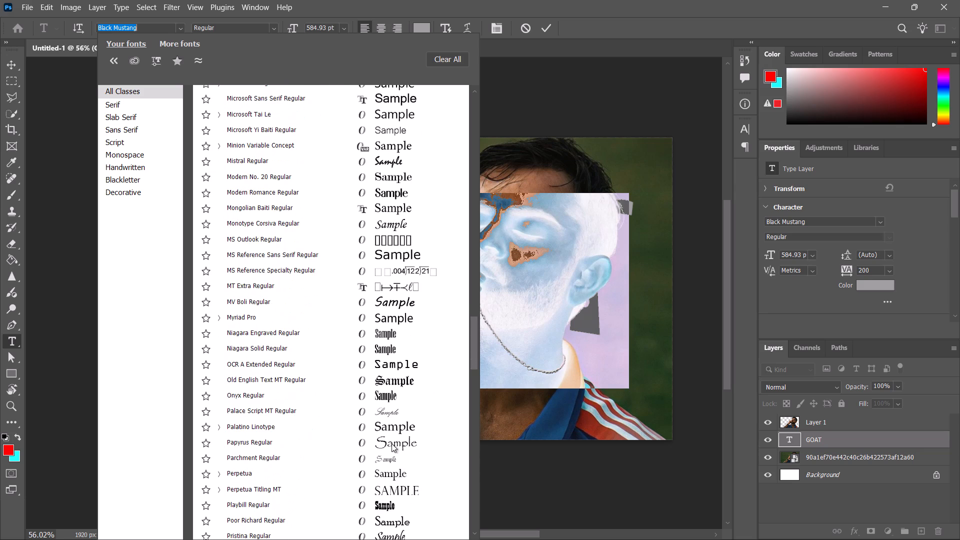
scroll(395, 391, down, 7)
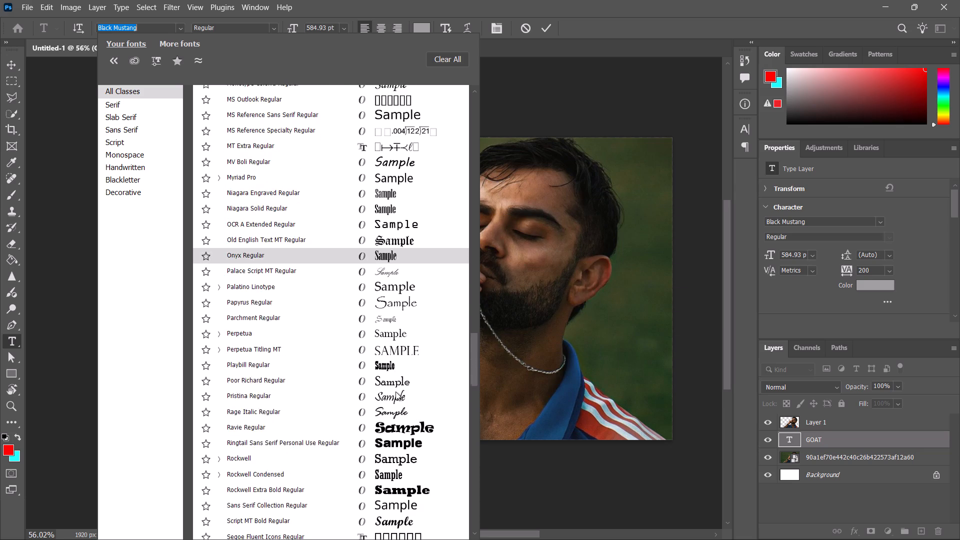
scroll(395, 391, down, 5)
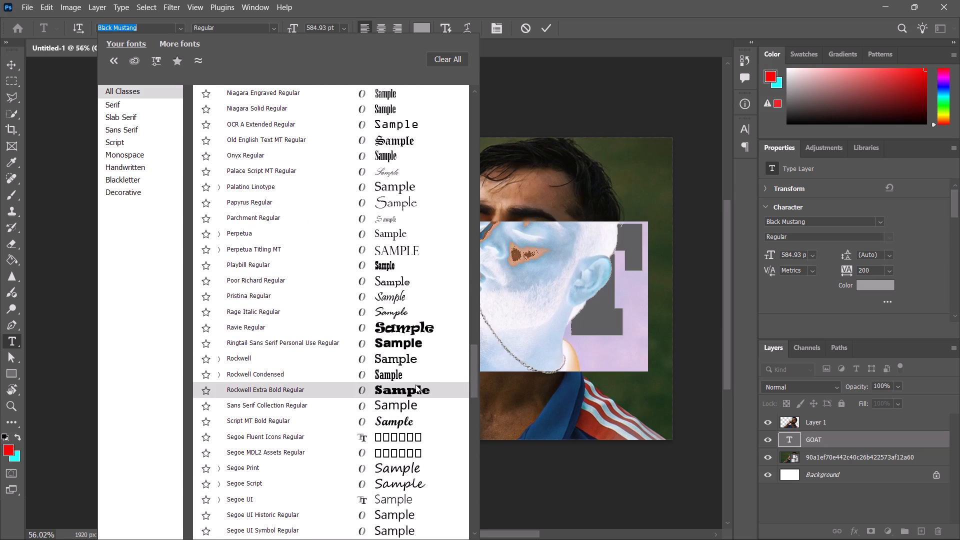
scroll(415, 384, down, 11)
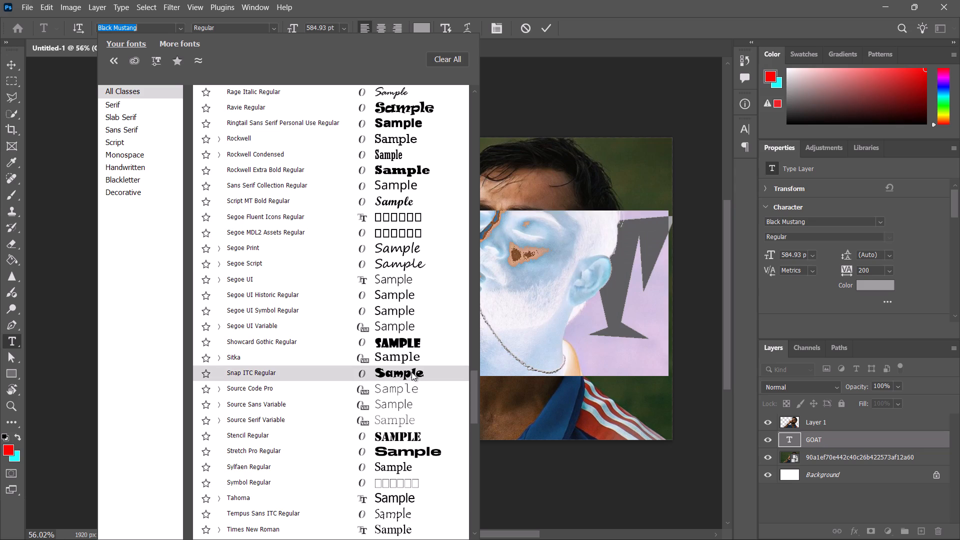
click(411, 372)
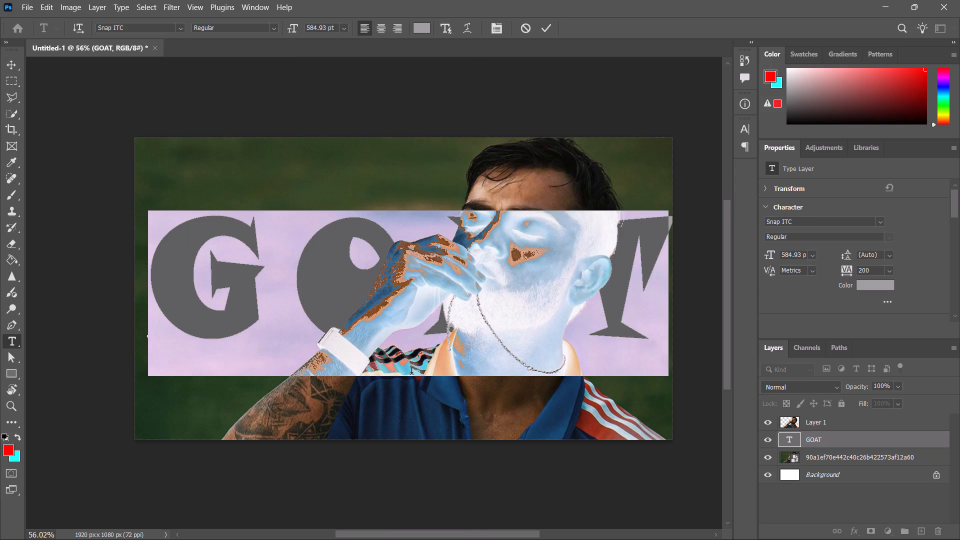
click(540, 24)
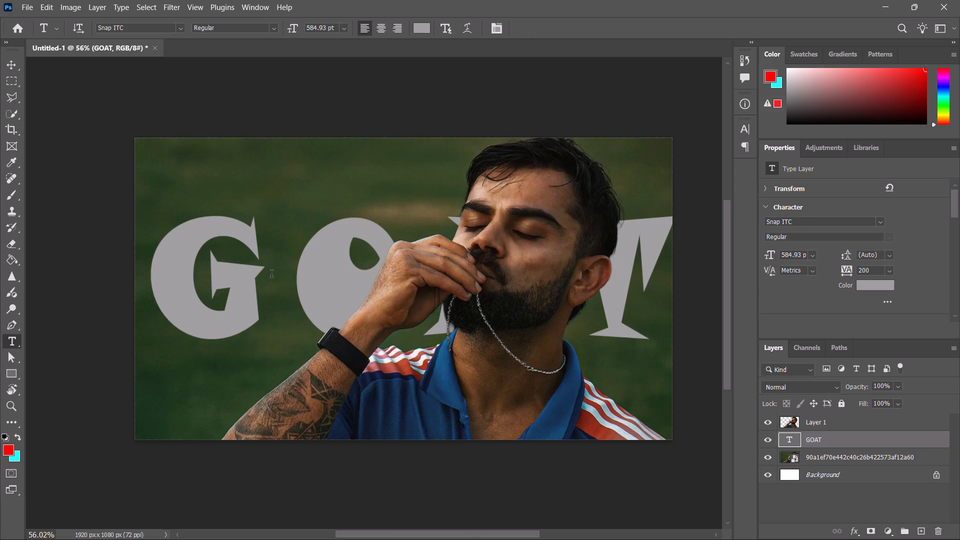
Reopen the GOAT layer's text, change its colour to white (ffffff), and commit the edit.
click(790, 435)
drag(783, 435, 798, 433)
double_click(787, 439)
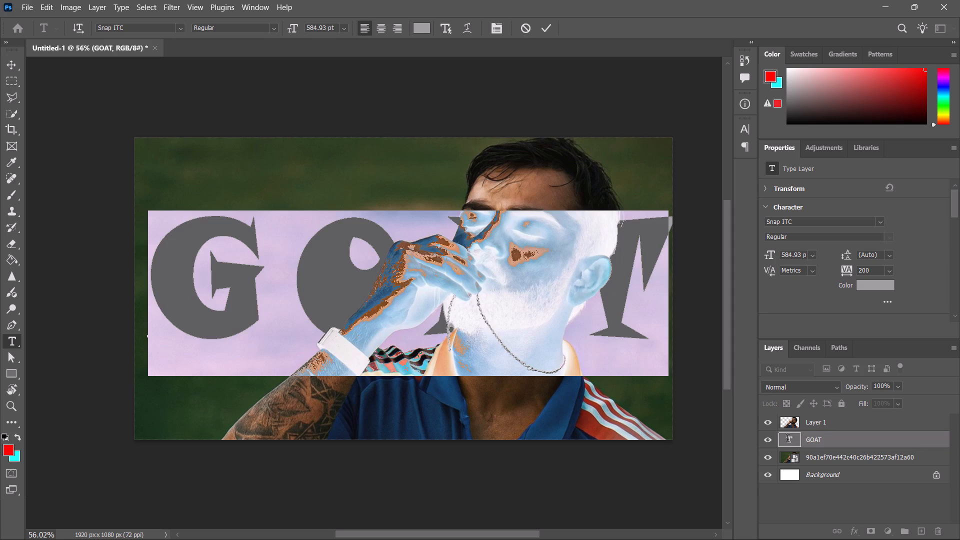
click(420, 32)
drag(682, 293, 433, 45)
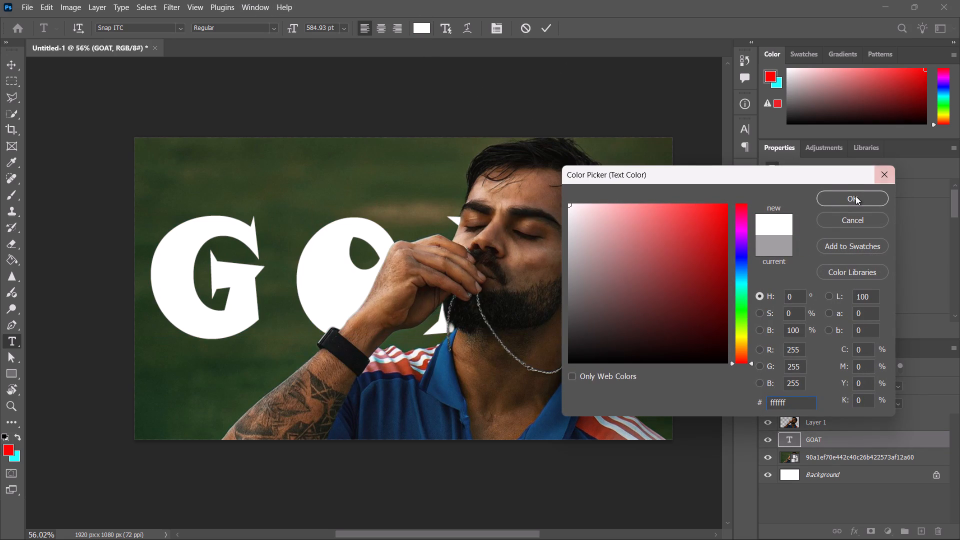
click(855, 196)
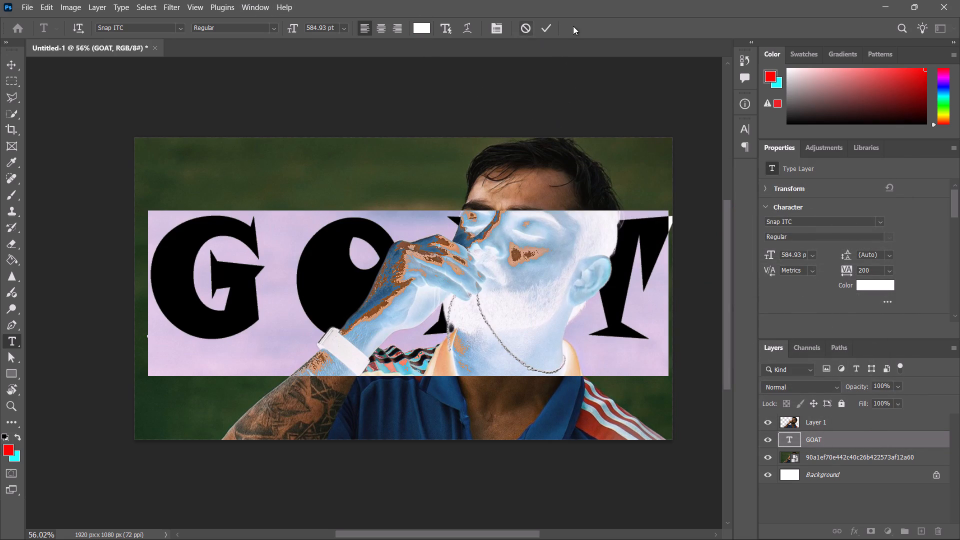
click(546, 26)
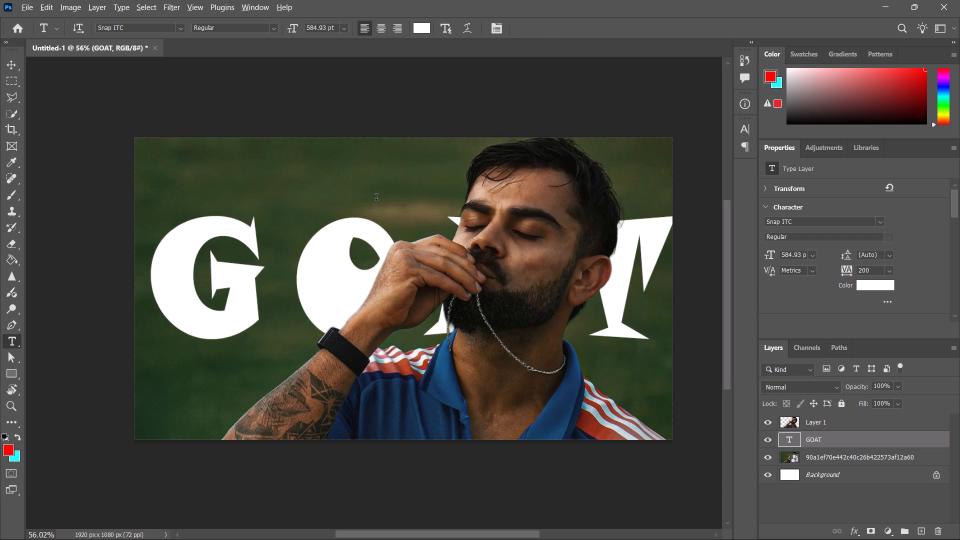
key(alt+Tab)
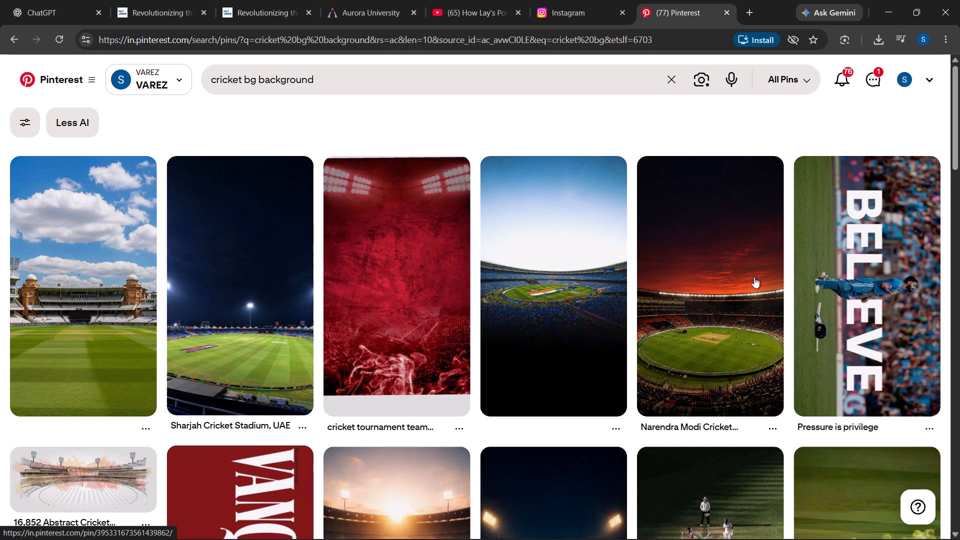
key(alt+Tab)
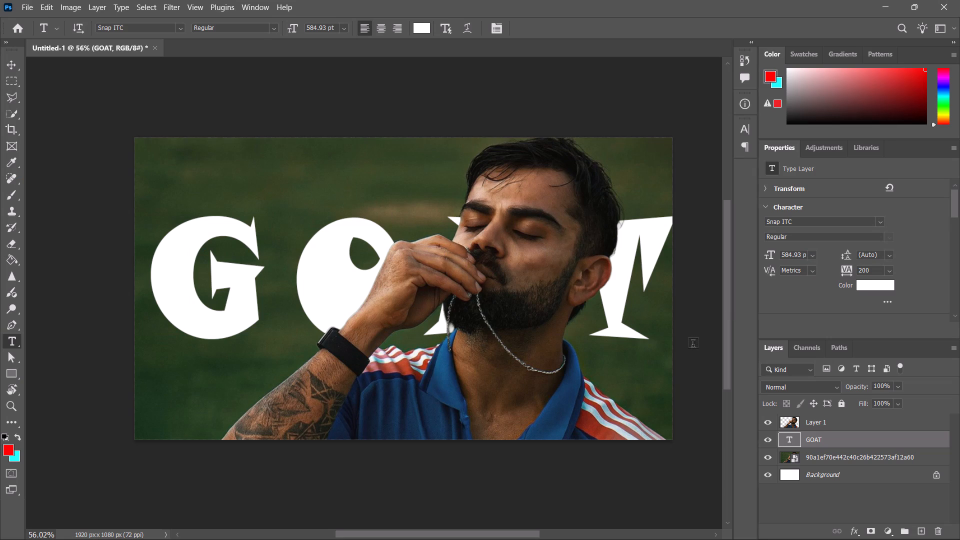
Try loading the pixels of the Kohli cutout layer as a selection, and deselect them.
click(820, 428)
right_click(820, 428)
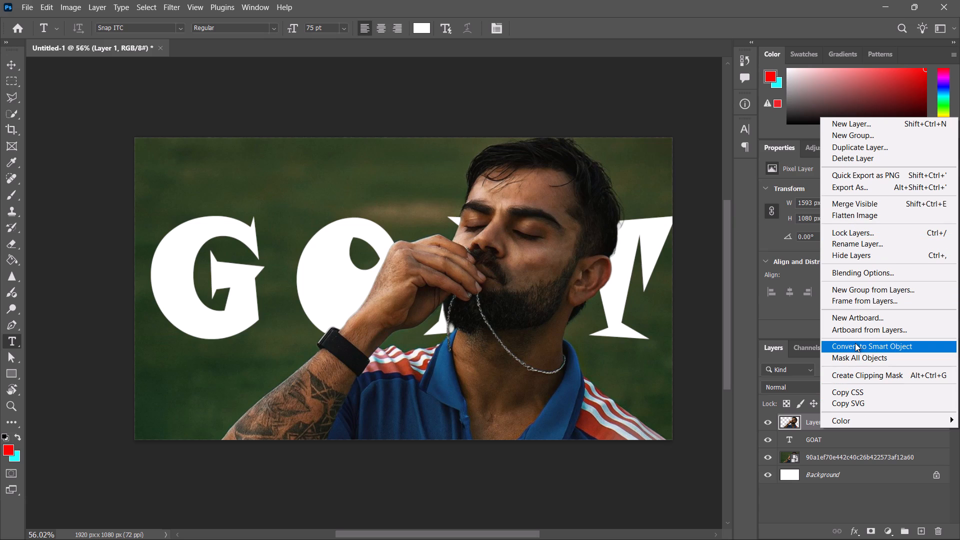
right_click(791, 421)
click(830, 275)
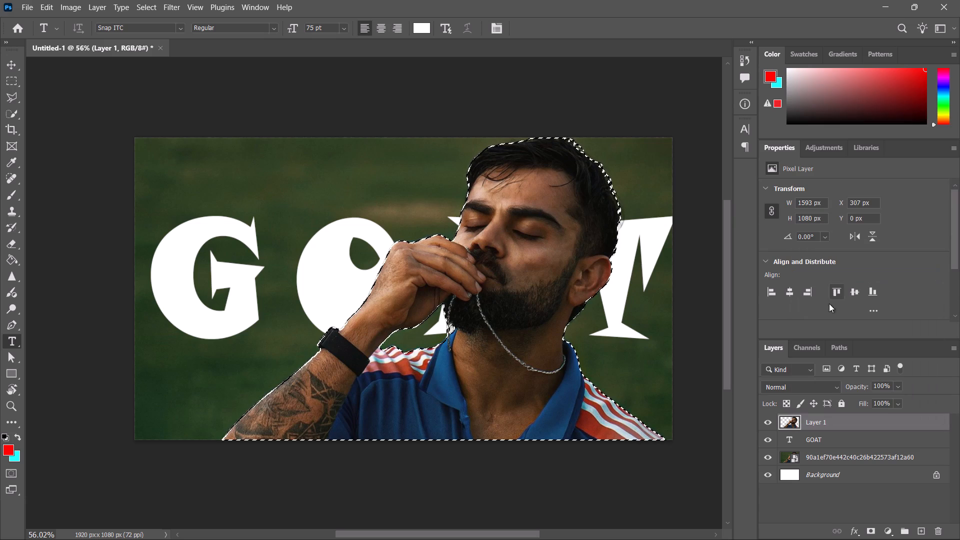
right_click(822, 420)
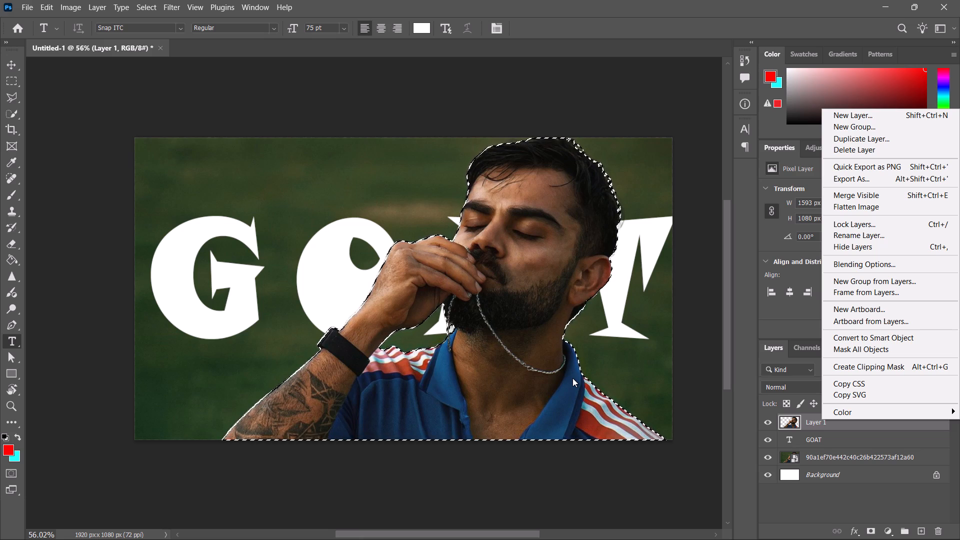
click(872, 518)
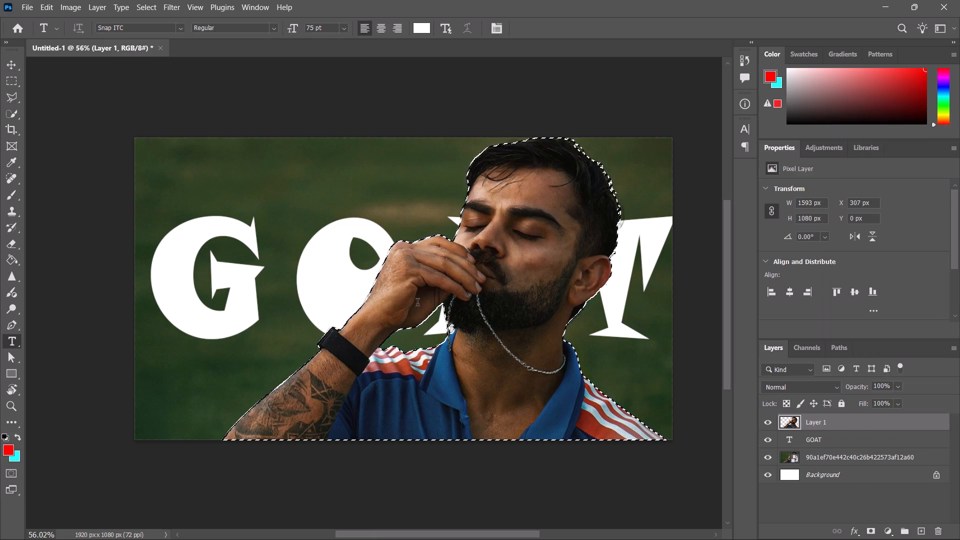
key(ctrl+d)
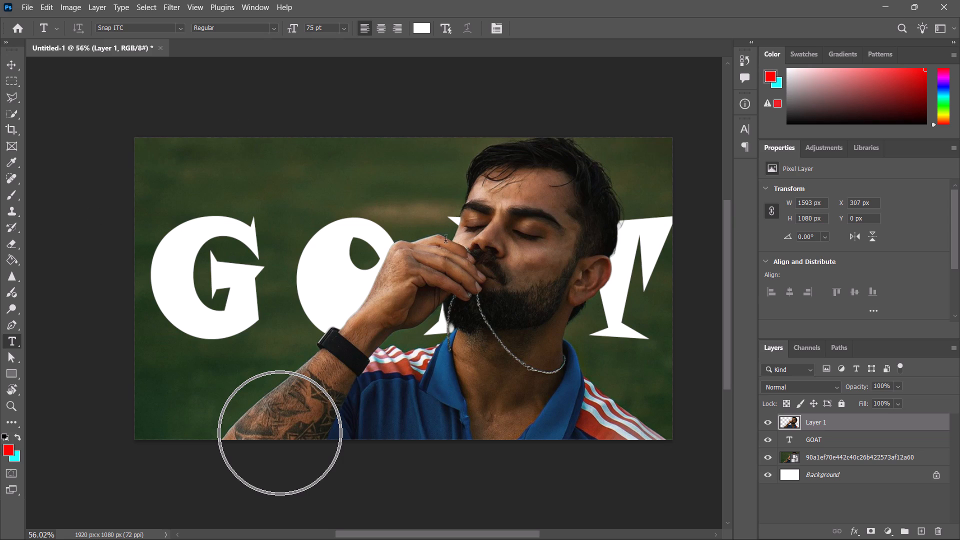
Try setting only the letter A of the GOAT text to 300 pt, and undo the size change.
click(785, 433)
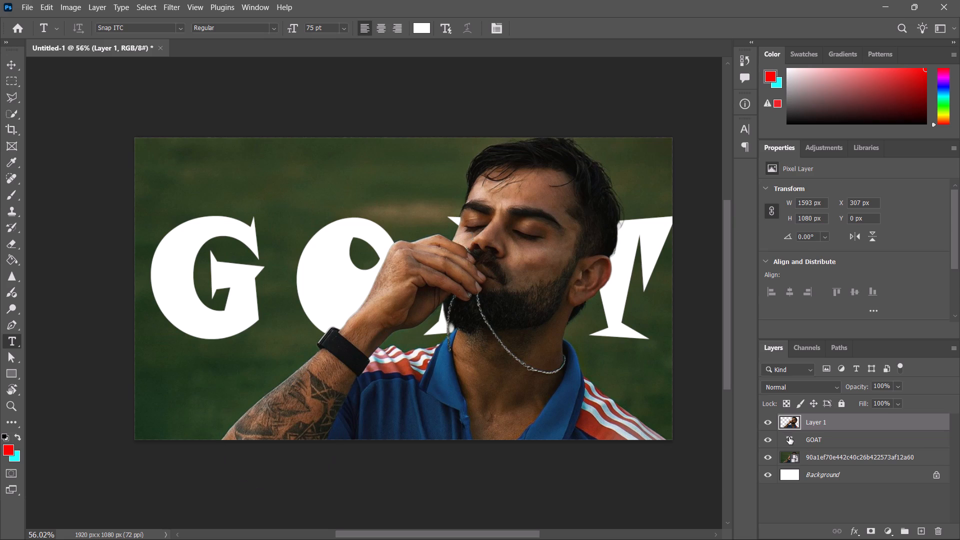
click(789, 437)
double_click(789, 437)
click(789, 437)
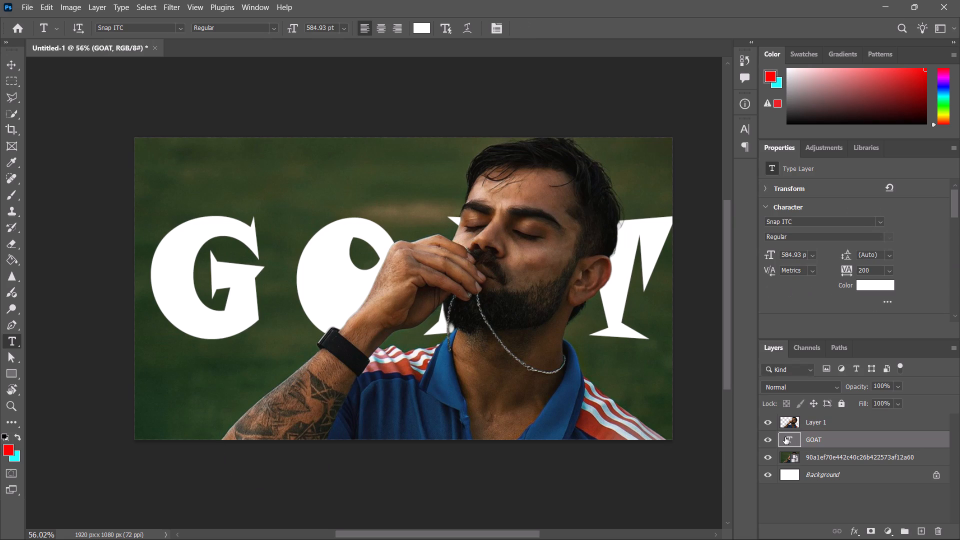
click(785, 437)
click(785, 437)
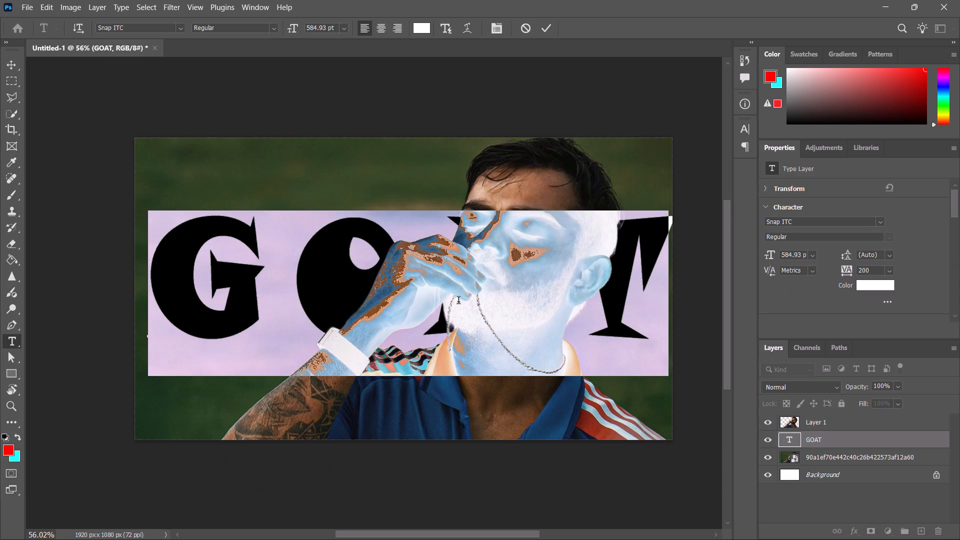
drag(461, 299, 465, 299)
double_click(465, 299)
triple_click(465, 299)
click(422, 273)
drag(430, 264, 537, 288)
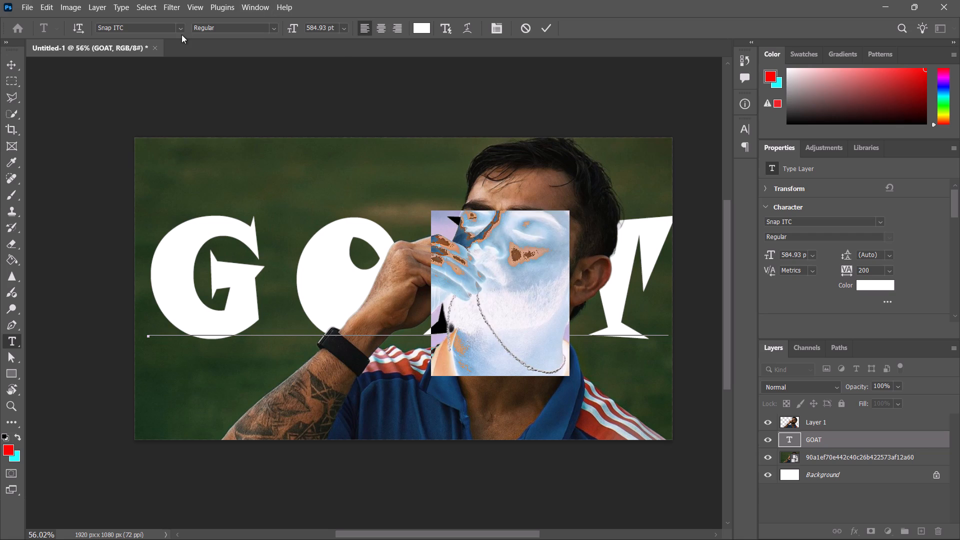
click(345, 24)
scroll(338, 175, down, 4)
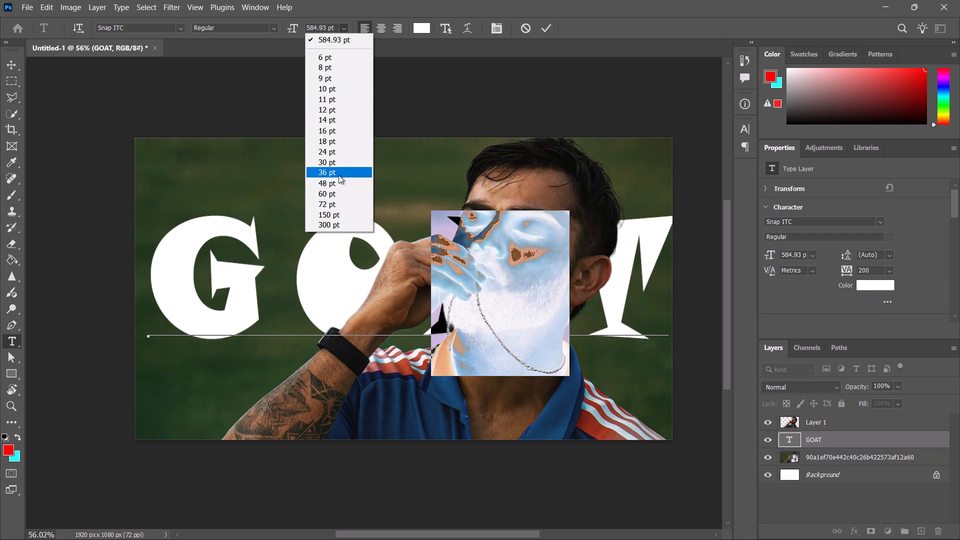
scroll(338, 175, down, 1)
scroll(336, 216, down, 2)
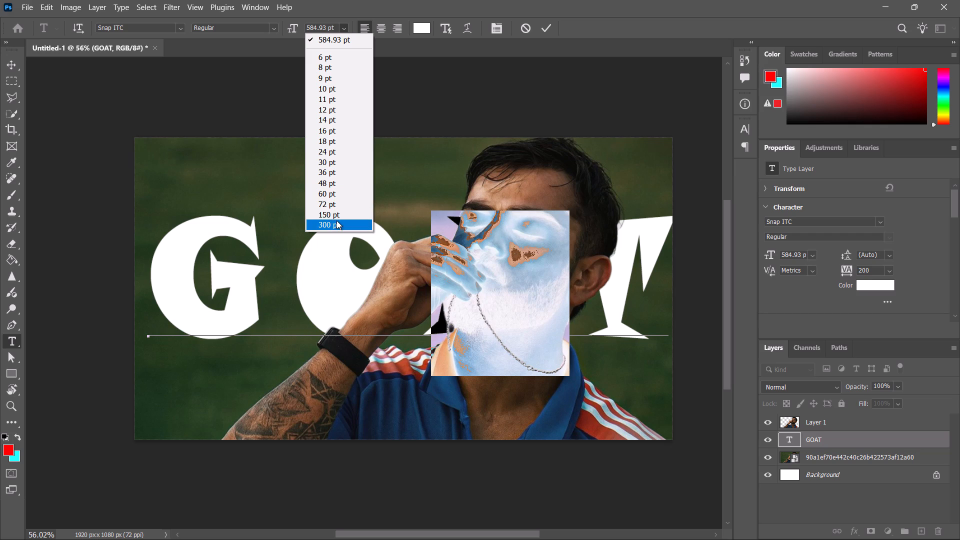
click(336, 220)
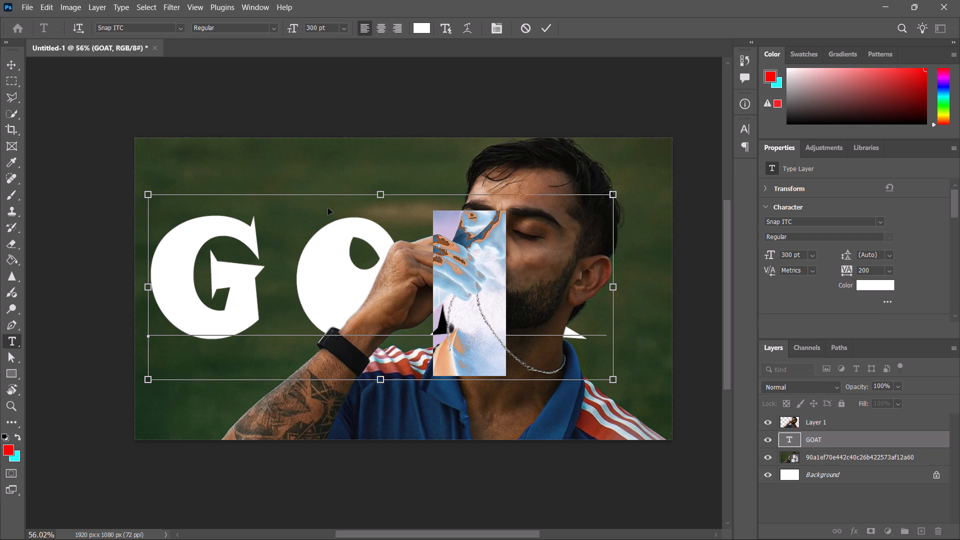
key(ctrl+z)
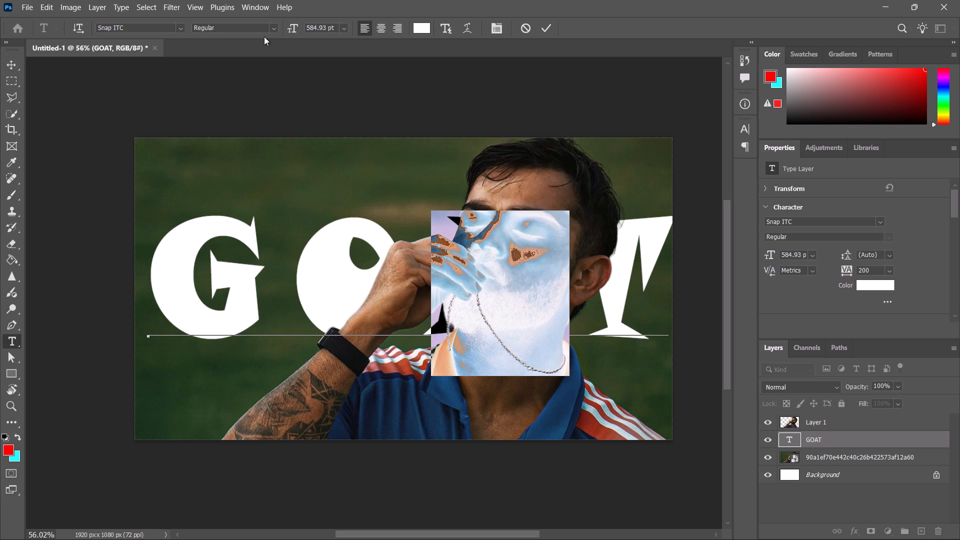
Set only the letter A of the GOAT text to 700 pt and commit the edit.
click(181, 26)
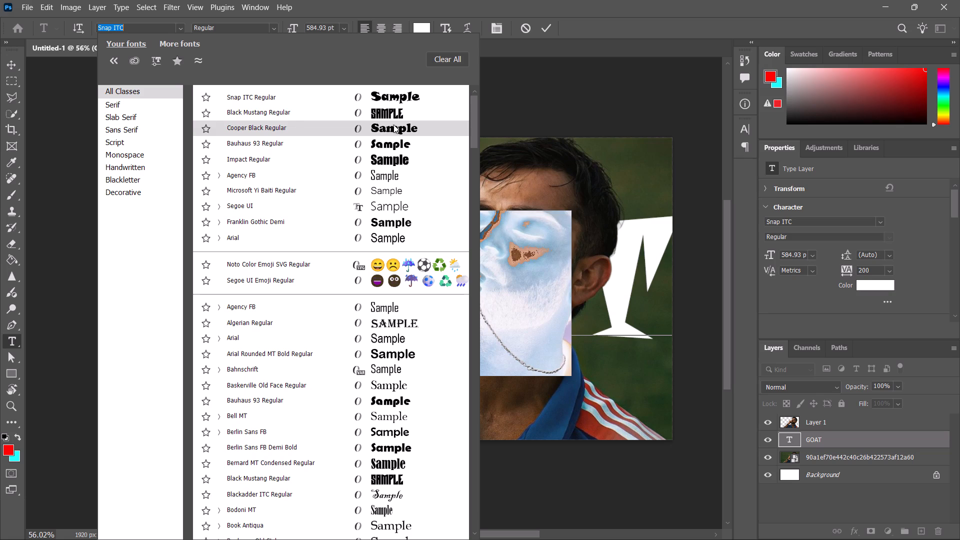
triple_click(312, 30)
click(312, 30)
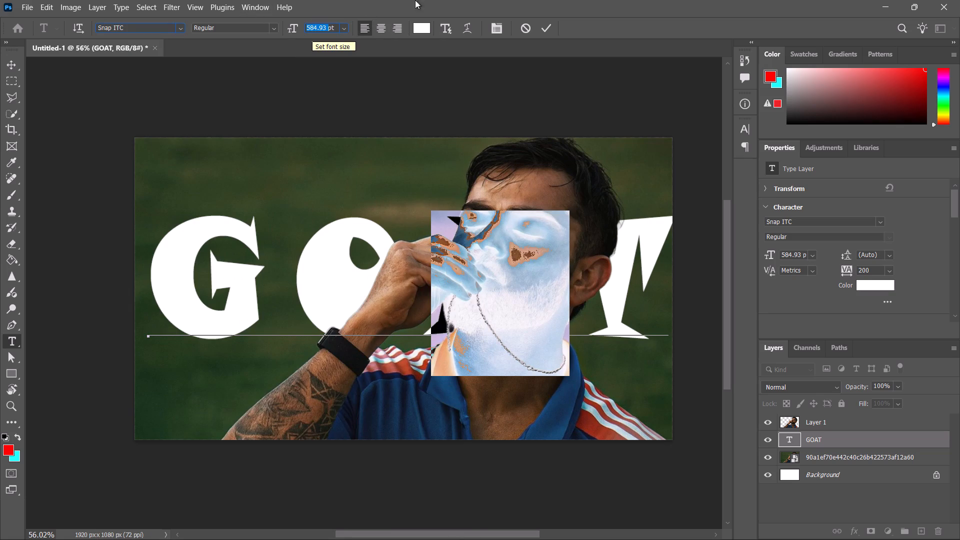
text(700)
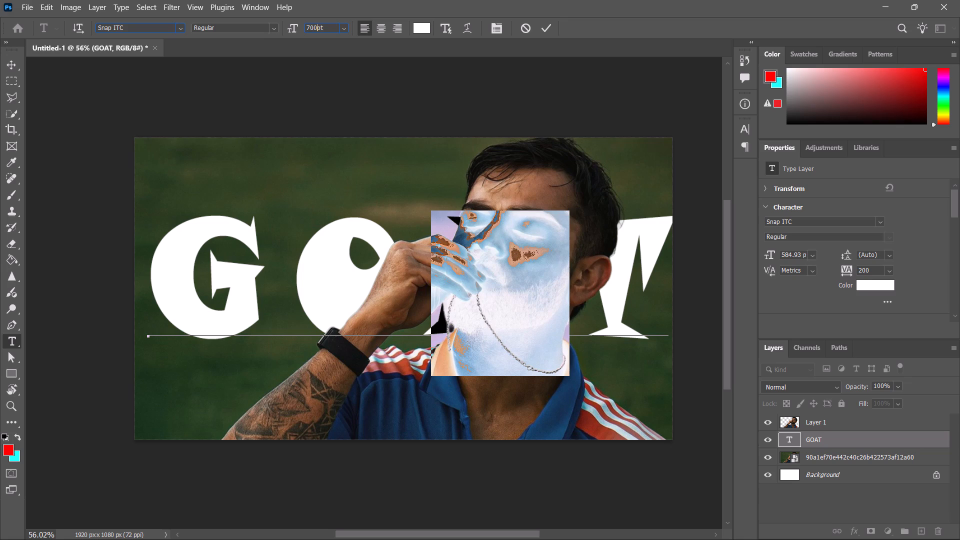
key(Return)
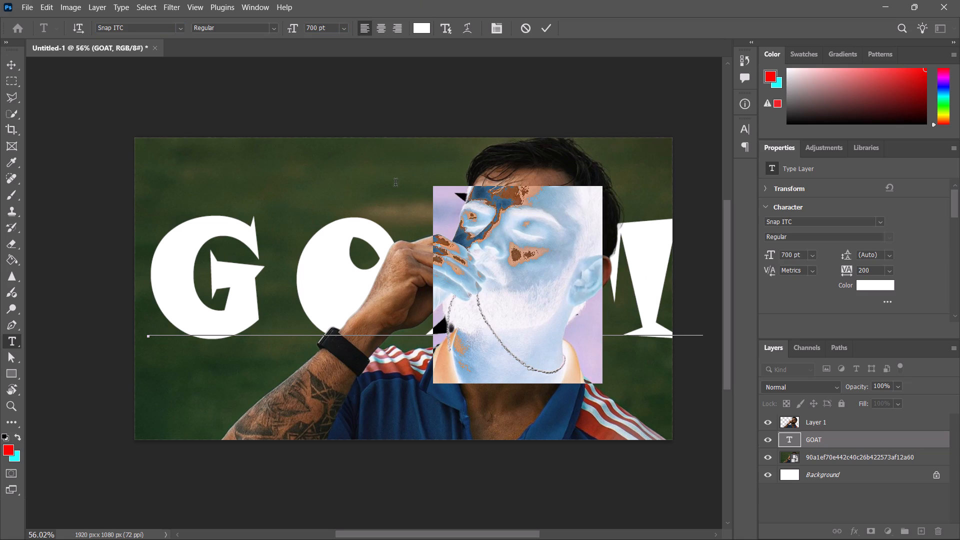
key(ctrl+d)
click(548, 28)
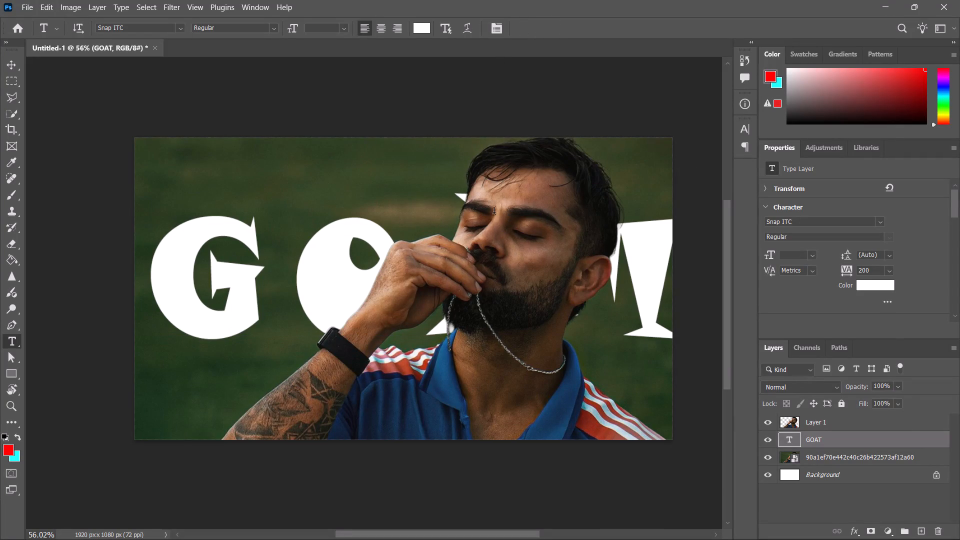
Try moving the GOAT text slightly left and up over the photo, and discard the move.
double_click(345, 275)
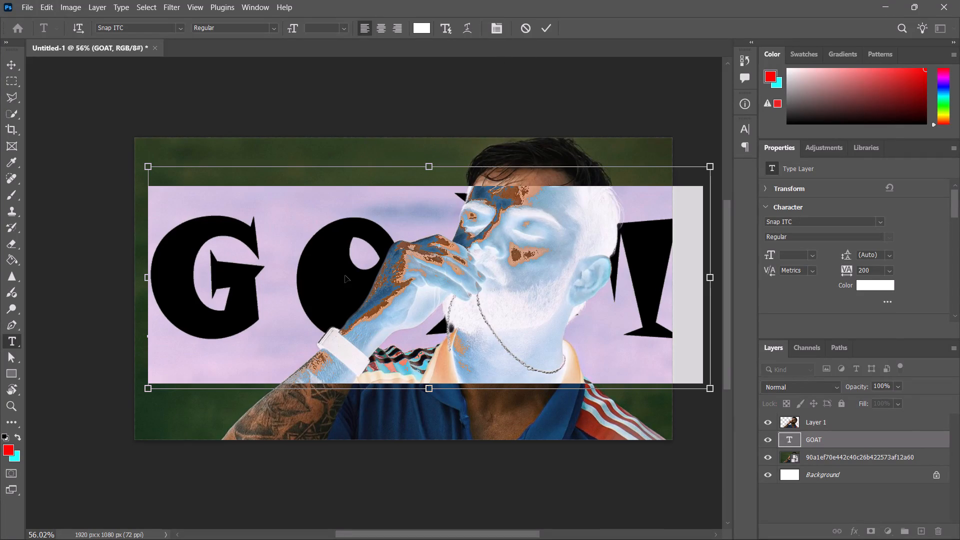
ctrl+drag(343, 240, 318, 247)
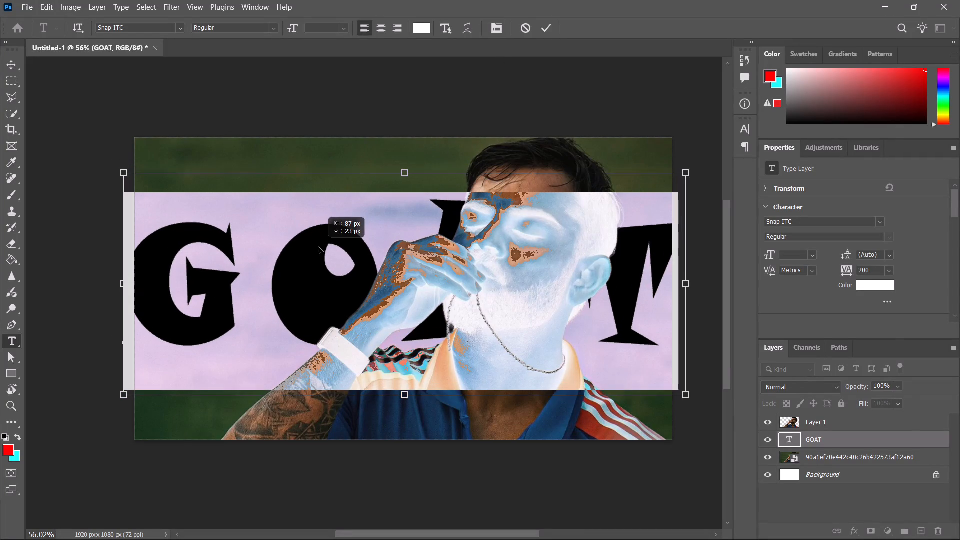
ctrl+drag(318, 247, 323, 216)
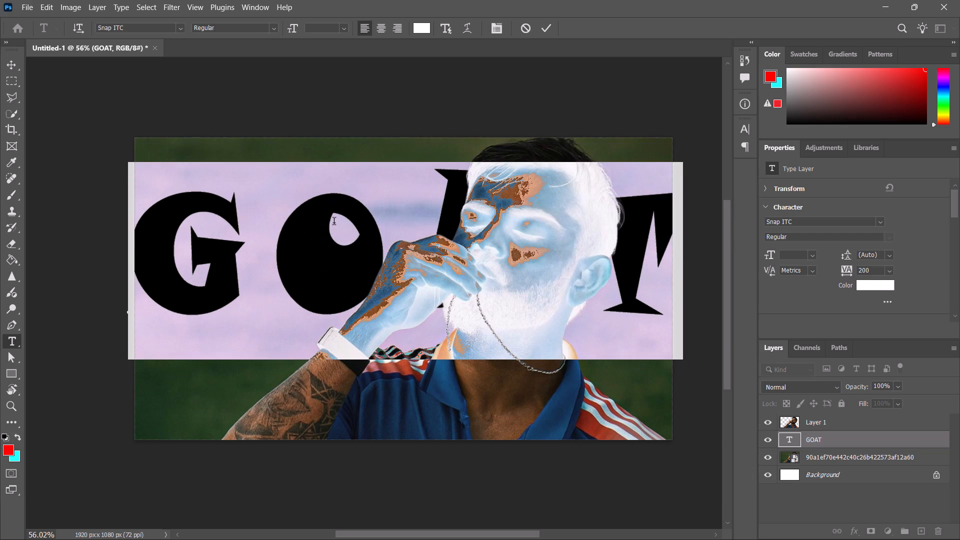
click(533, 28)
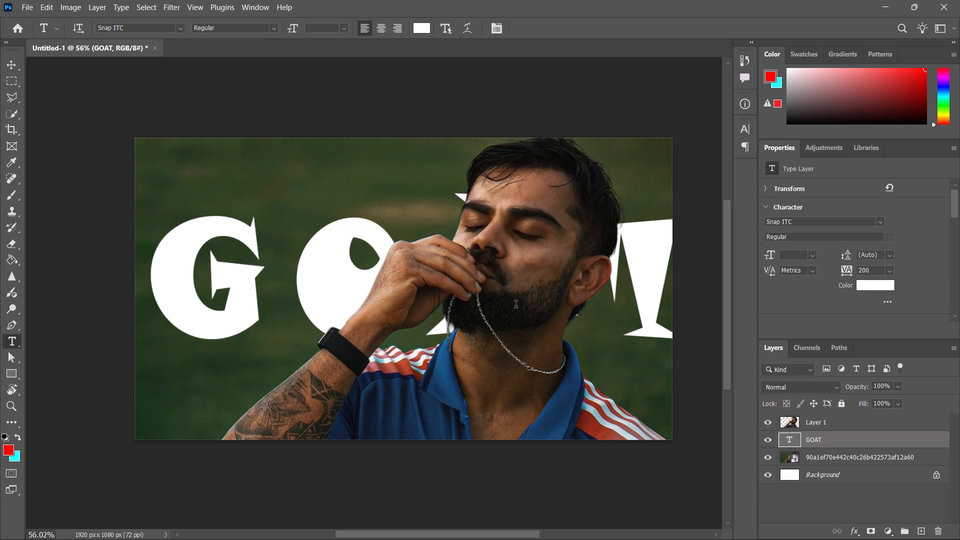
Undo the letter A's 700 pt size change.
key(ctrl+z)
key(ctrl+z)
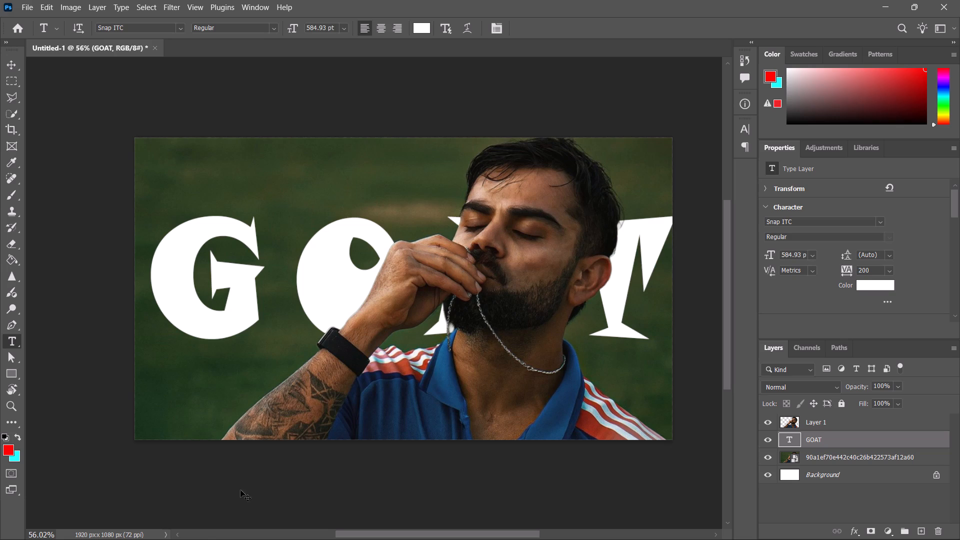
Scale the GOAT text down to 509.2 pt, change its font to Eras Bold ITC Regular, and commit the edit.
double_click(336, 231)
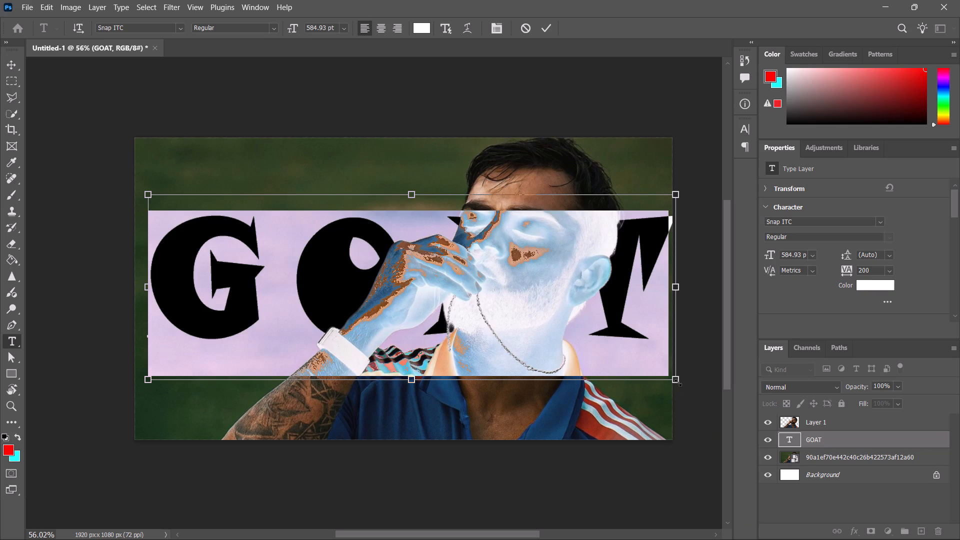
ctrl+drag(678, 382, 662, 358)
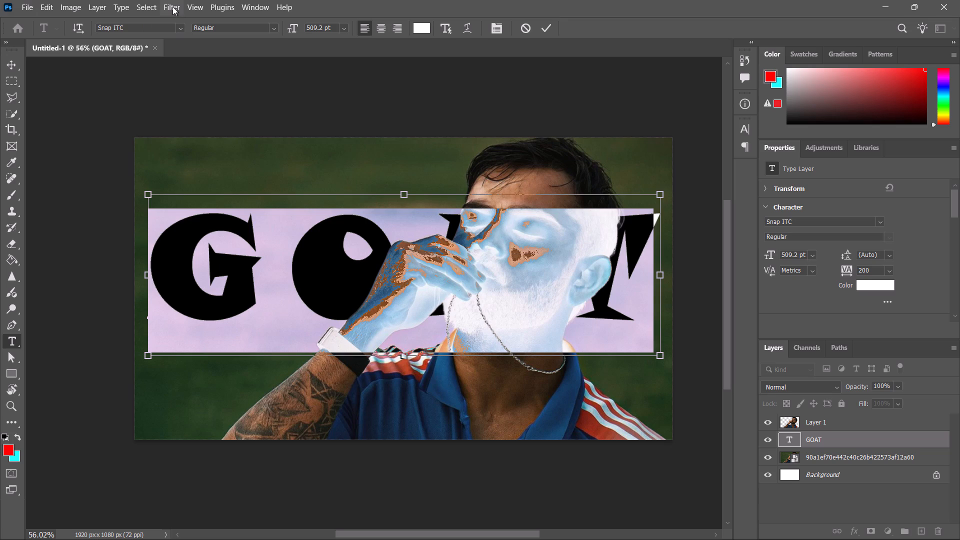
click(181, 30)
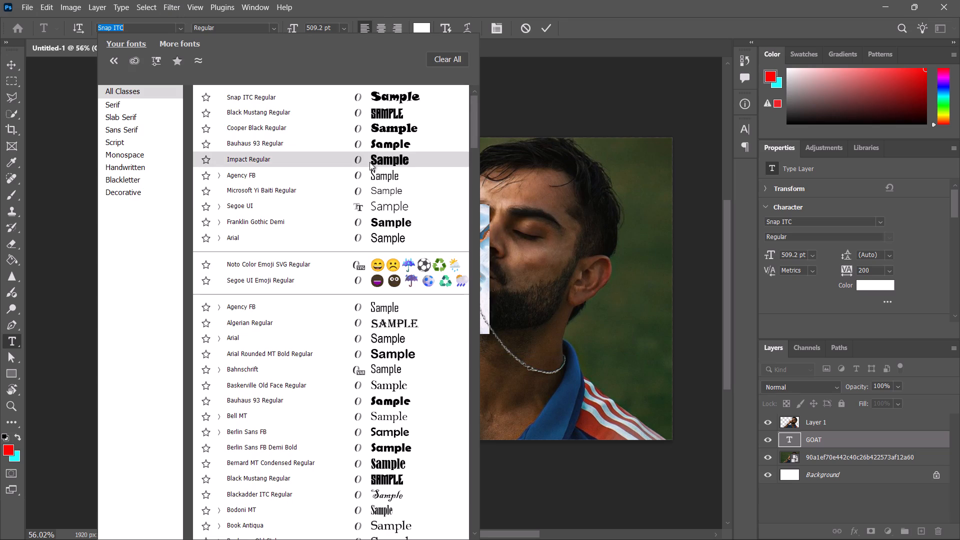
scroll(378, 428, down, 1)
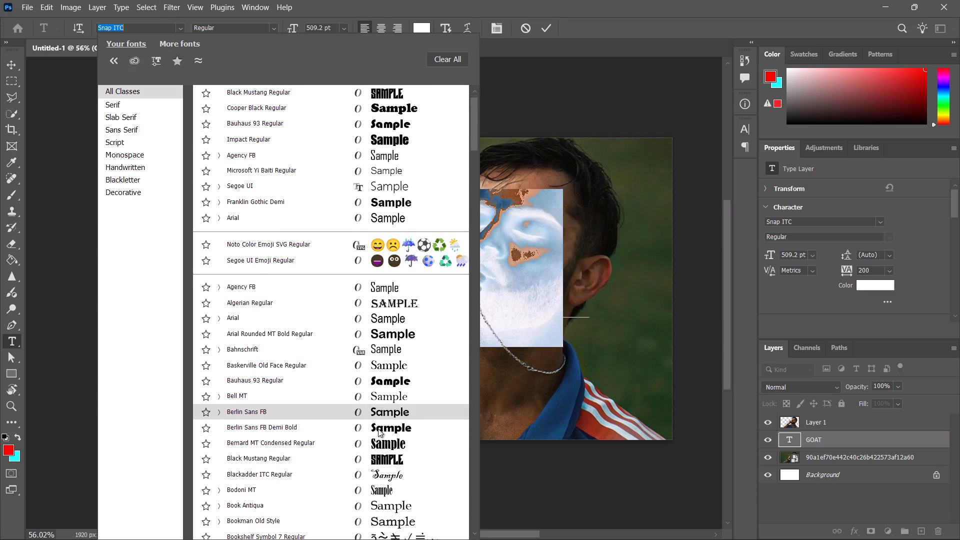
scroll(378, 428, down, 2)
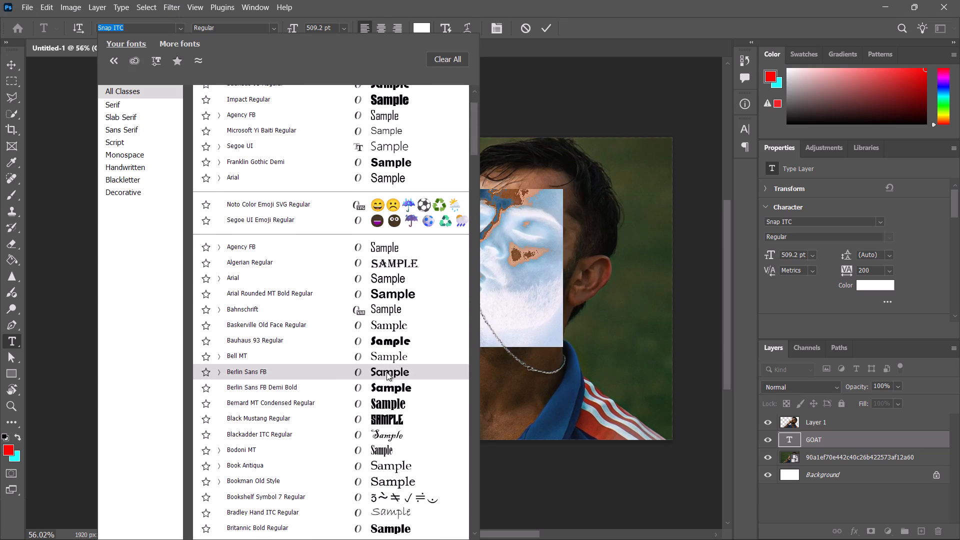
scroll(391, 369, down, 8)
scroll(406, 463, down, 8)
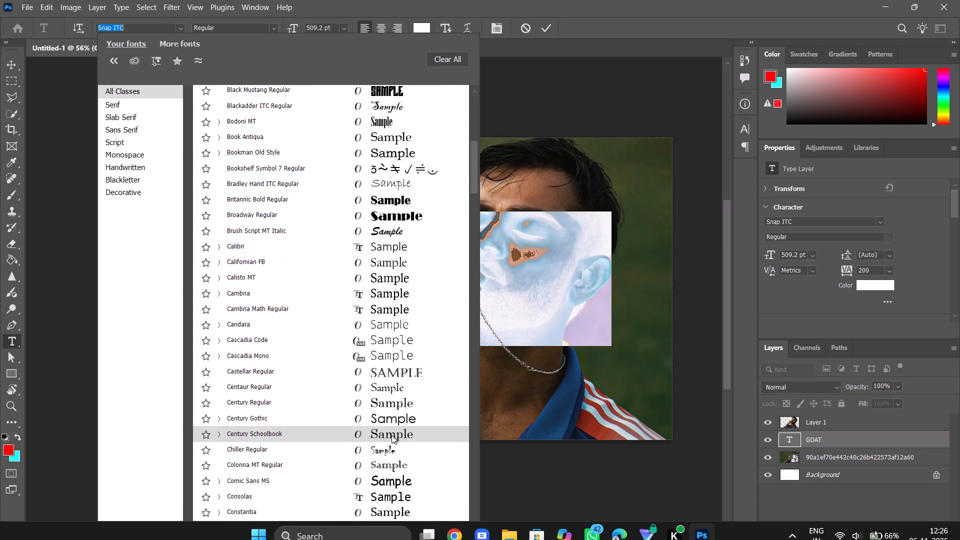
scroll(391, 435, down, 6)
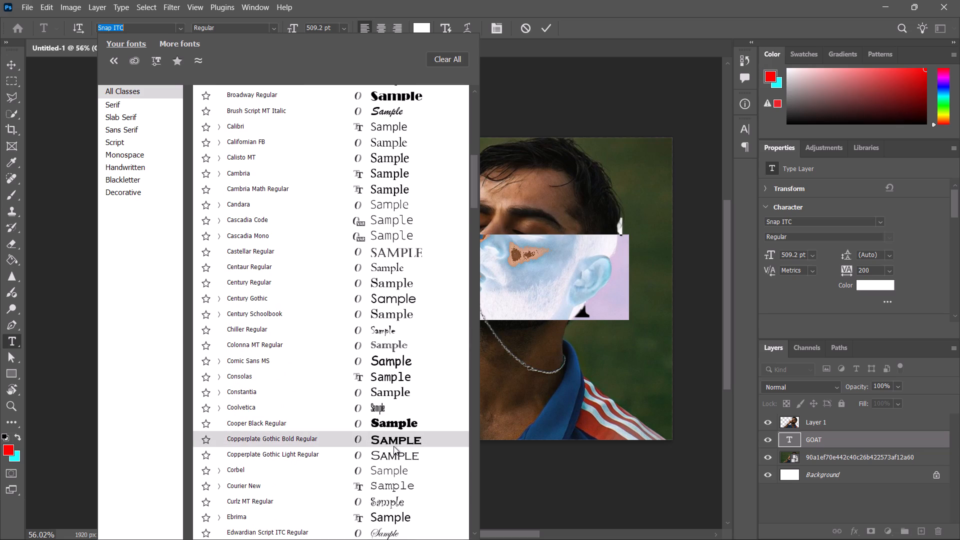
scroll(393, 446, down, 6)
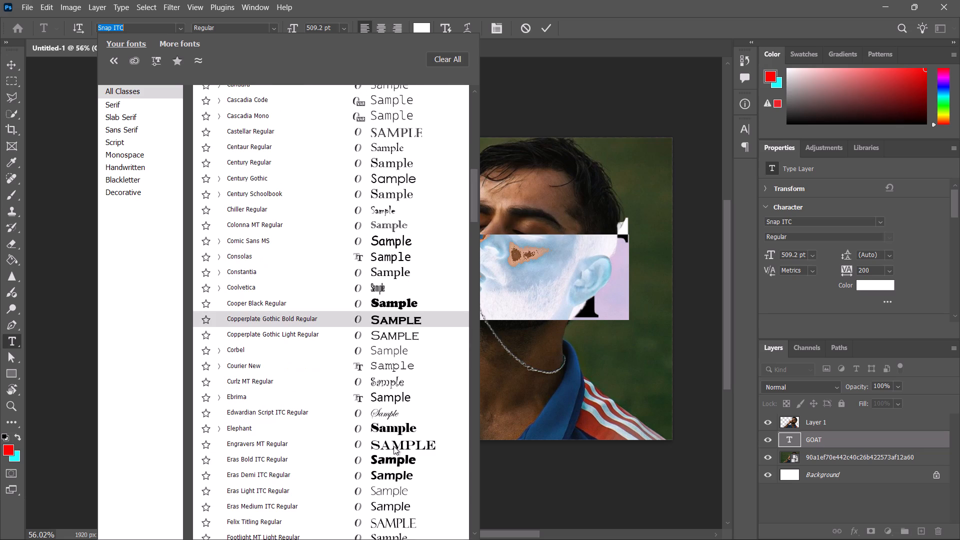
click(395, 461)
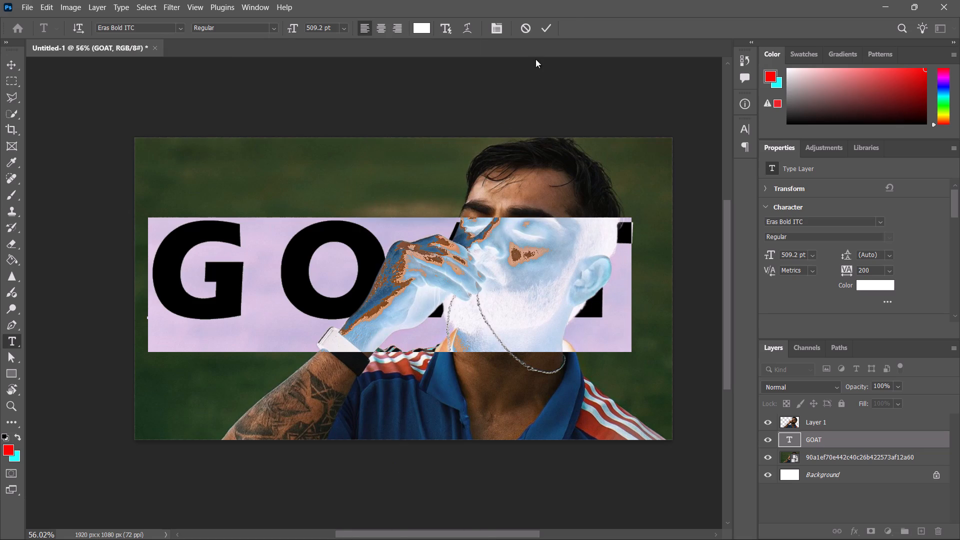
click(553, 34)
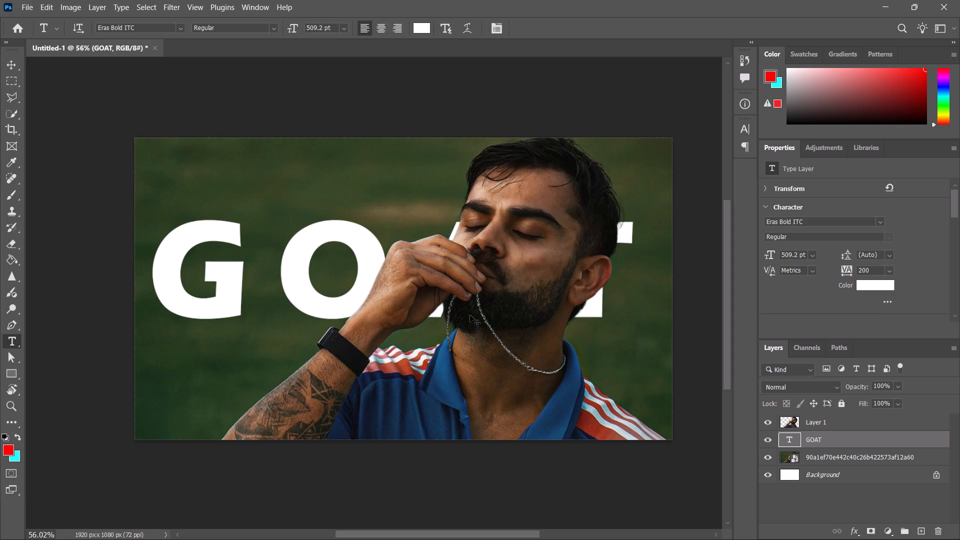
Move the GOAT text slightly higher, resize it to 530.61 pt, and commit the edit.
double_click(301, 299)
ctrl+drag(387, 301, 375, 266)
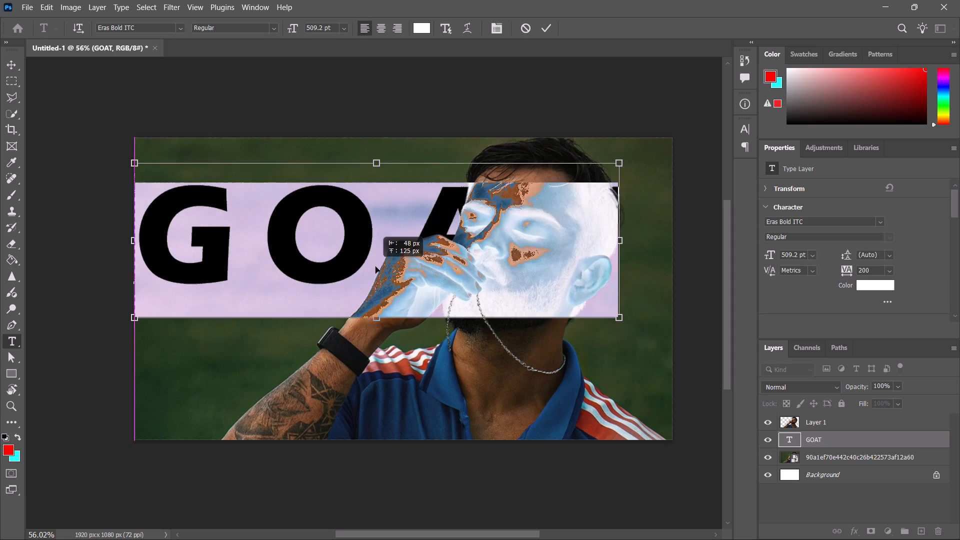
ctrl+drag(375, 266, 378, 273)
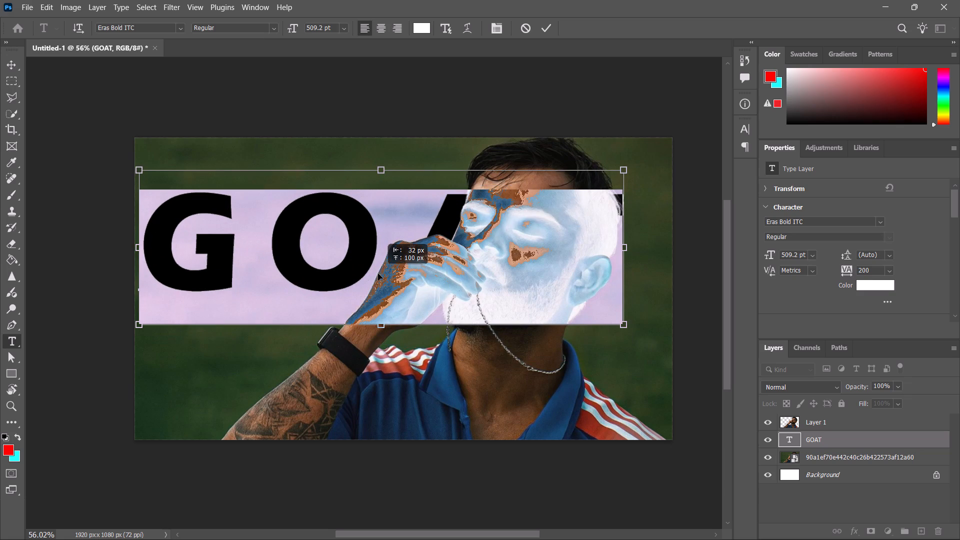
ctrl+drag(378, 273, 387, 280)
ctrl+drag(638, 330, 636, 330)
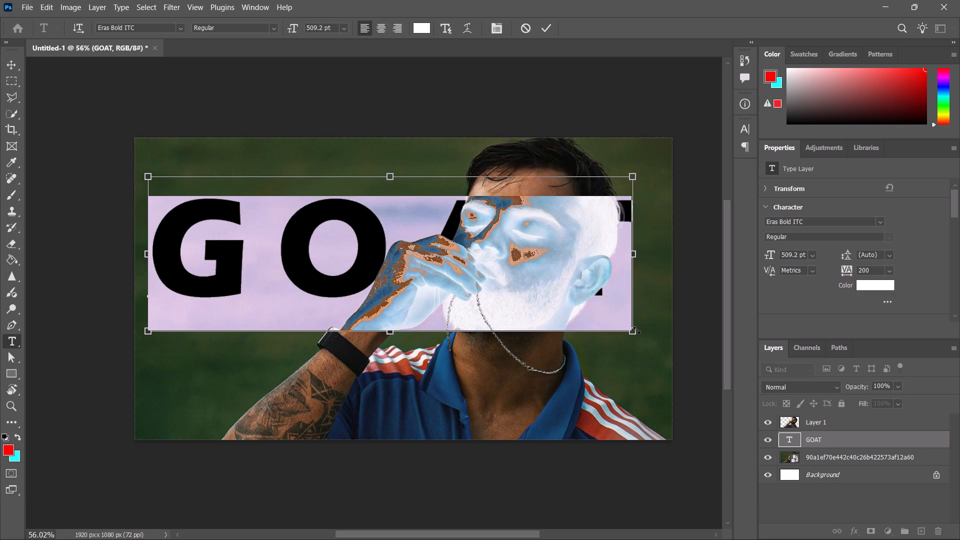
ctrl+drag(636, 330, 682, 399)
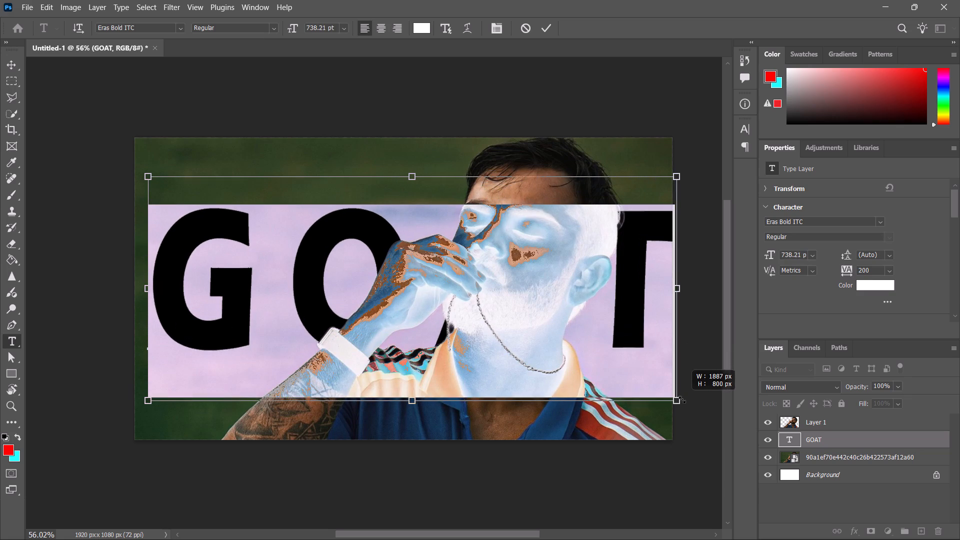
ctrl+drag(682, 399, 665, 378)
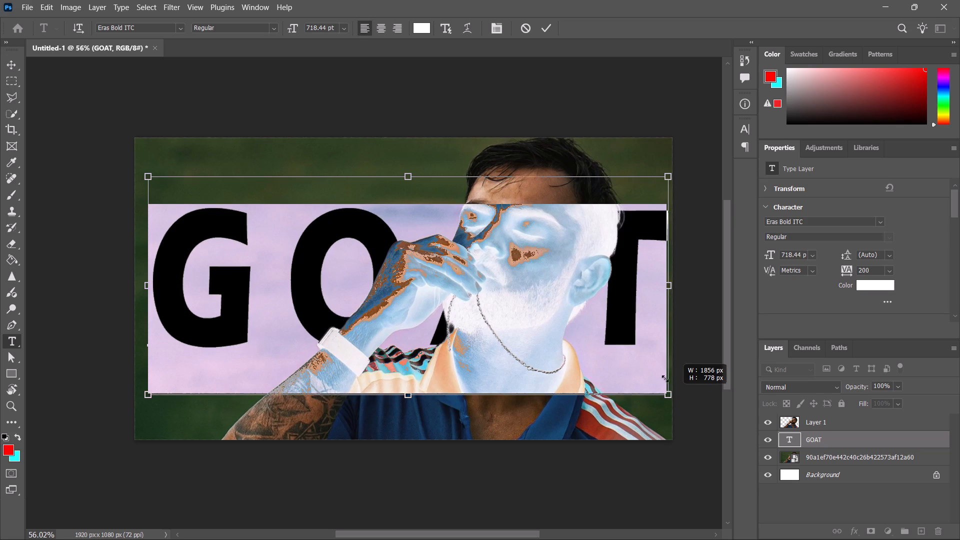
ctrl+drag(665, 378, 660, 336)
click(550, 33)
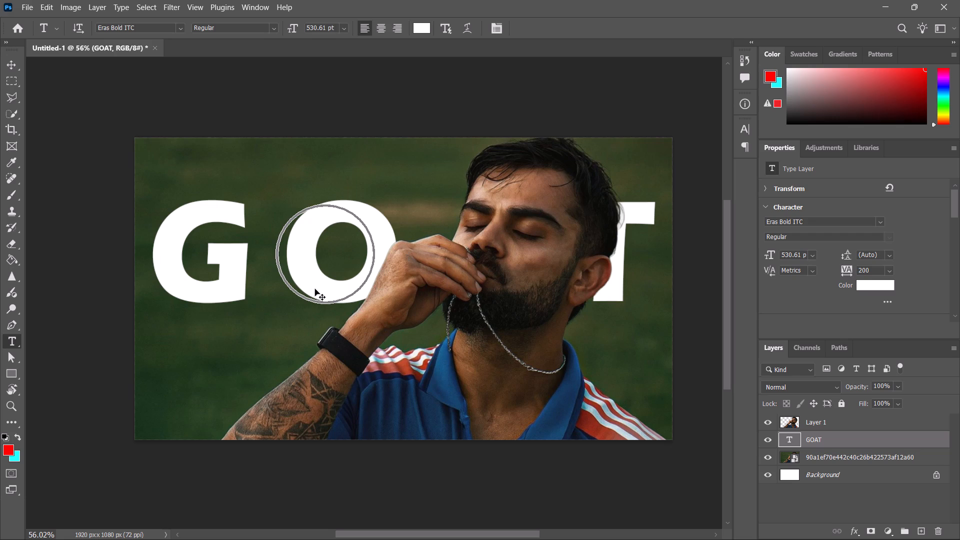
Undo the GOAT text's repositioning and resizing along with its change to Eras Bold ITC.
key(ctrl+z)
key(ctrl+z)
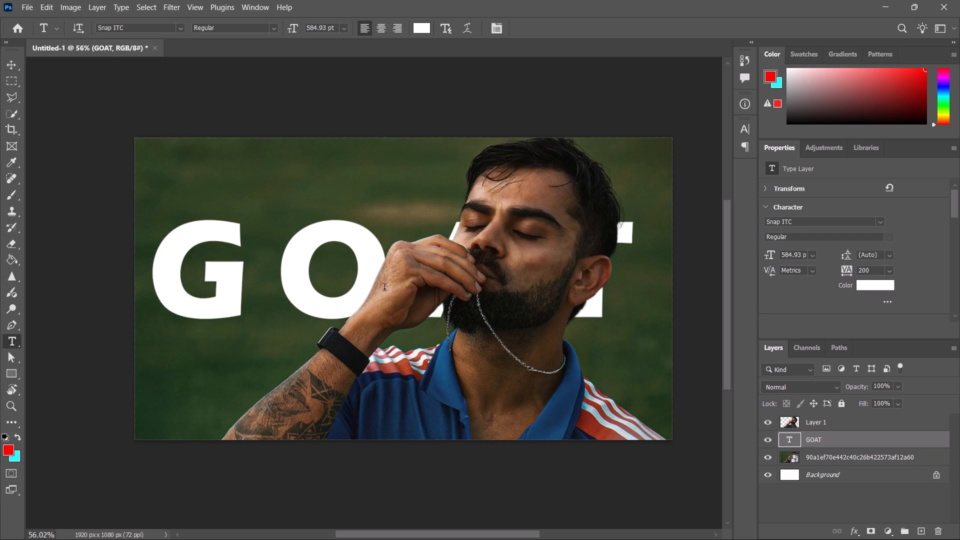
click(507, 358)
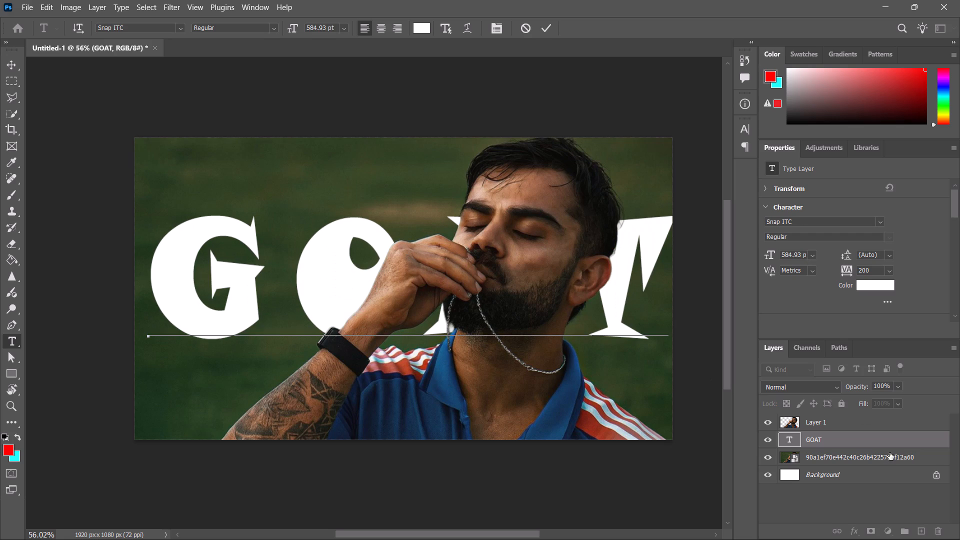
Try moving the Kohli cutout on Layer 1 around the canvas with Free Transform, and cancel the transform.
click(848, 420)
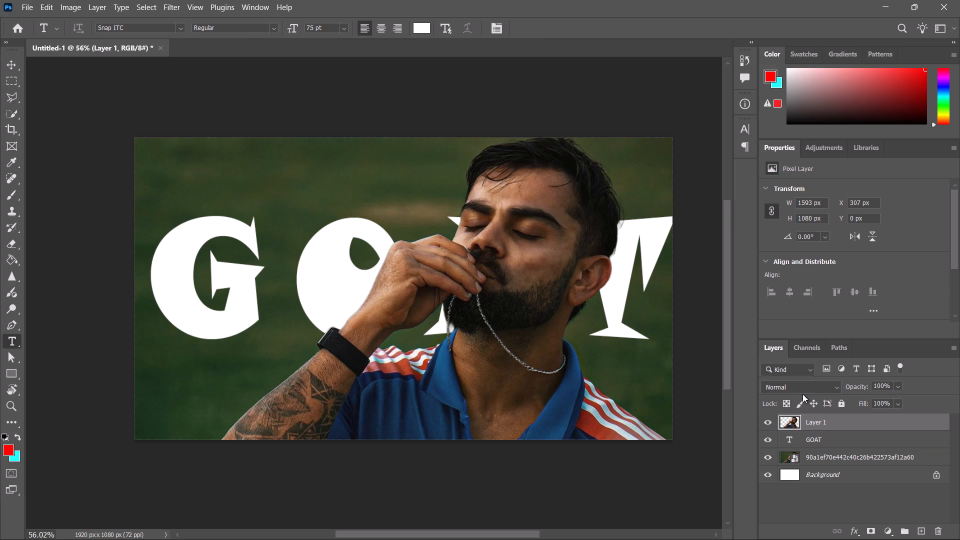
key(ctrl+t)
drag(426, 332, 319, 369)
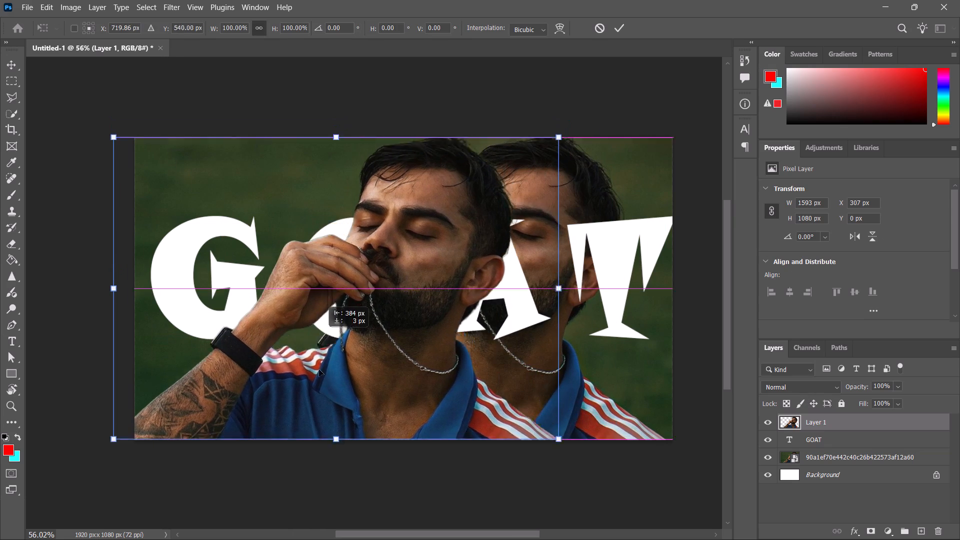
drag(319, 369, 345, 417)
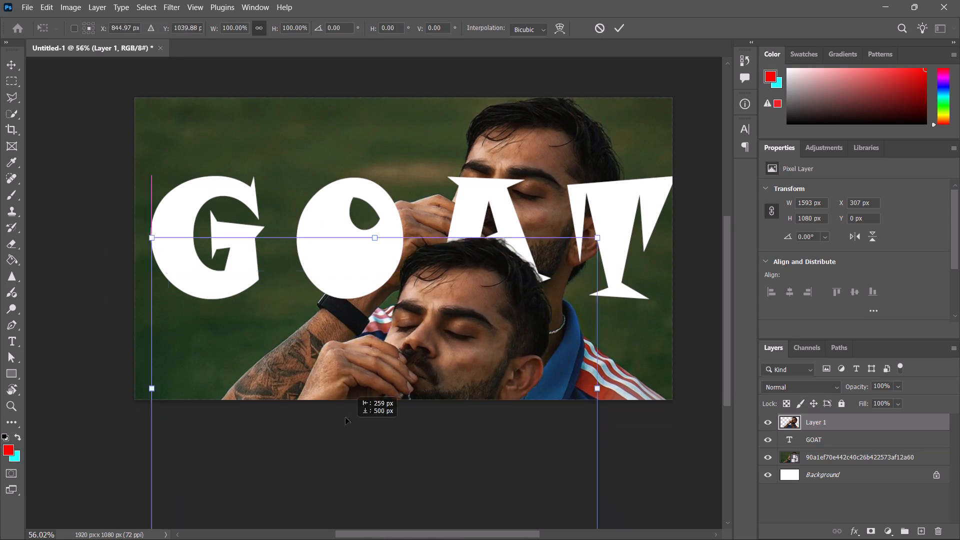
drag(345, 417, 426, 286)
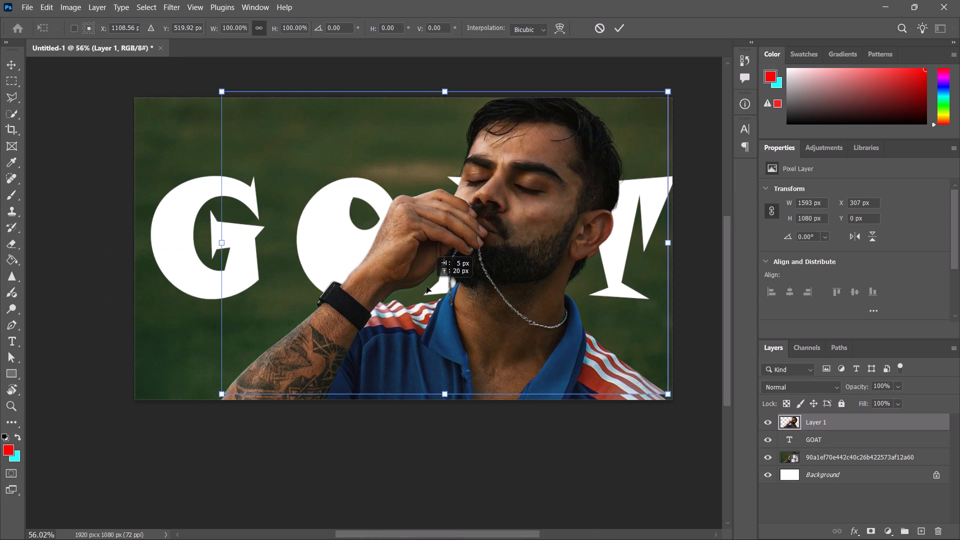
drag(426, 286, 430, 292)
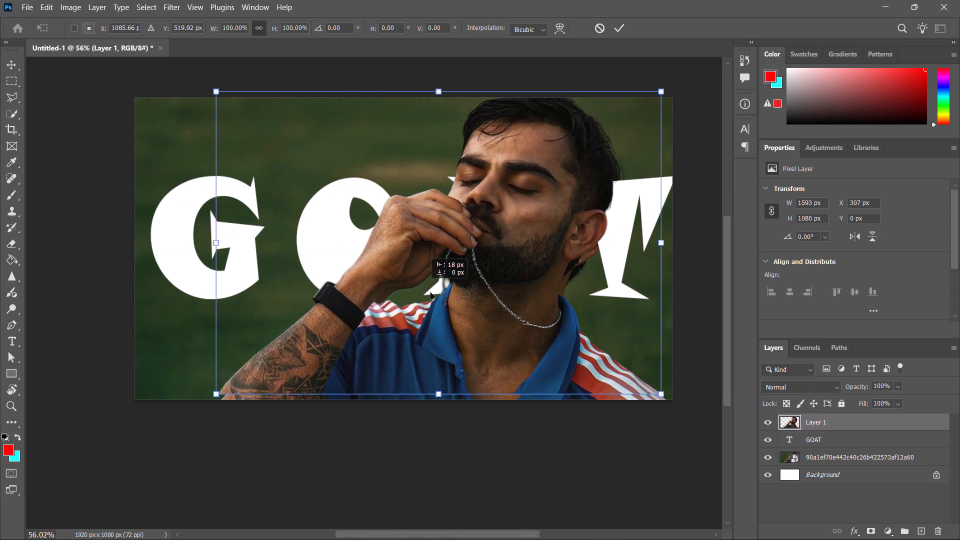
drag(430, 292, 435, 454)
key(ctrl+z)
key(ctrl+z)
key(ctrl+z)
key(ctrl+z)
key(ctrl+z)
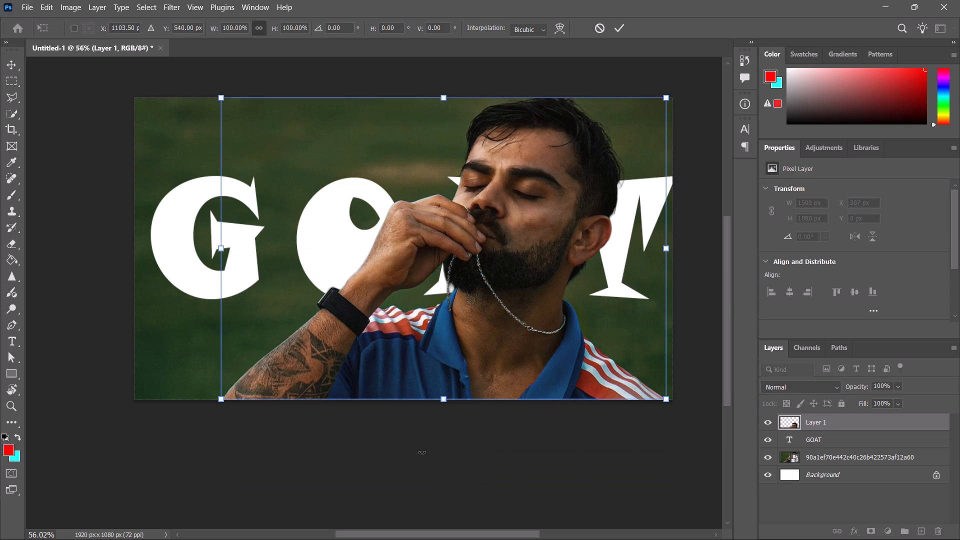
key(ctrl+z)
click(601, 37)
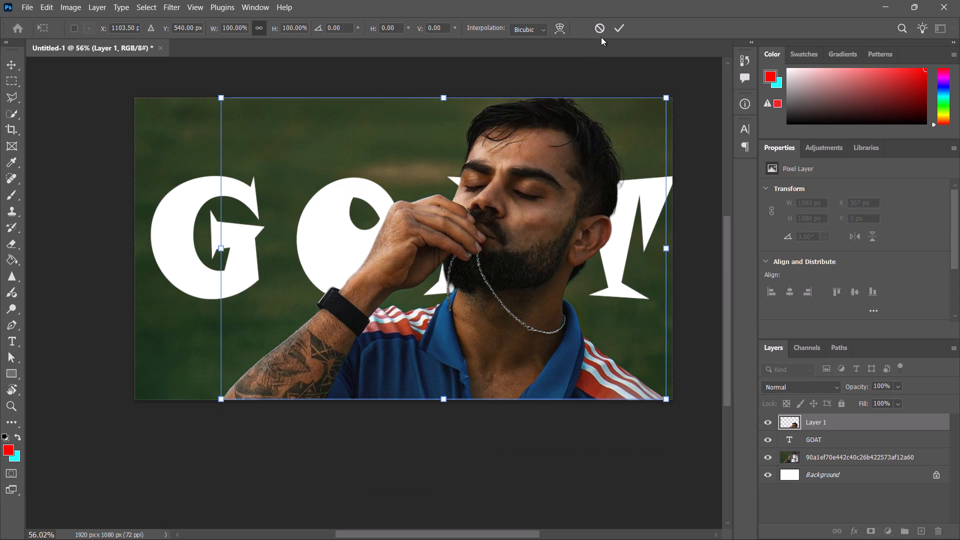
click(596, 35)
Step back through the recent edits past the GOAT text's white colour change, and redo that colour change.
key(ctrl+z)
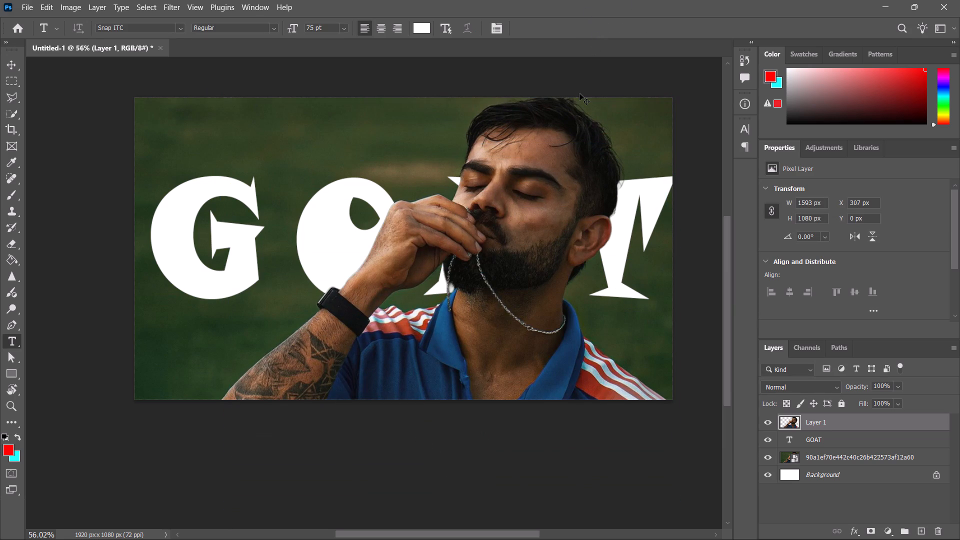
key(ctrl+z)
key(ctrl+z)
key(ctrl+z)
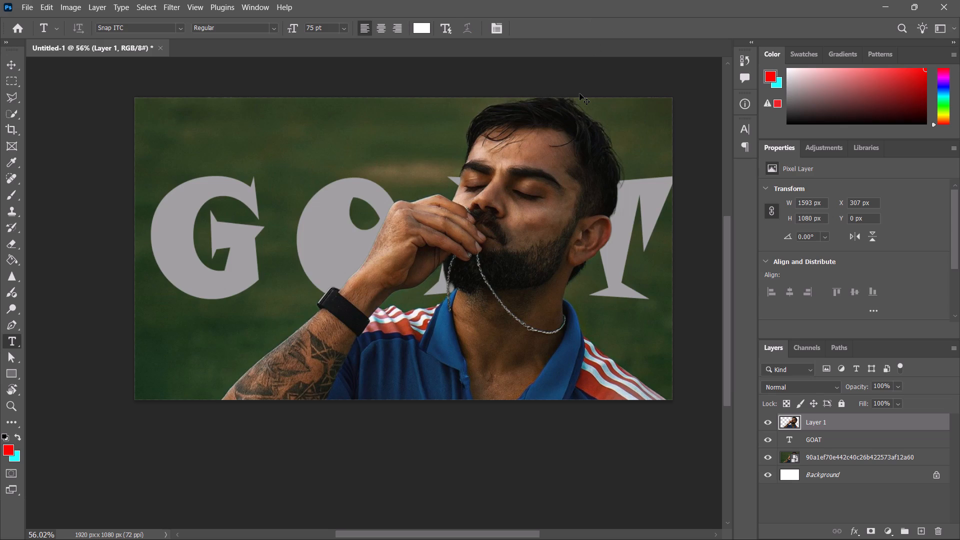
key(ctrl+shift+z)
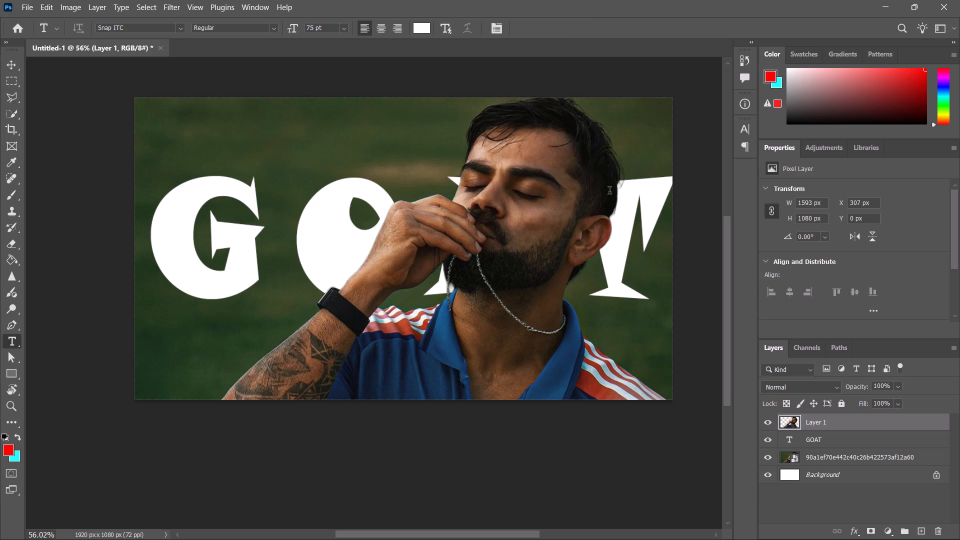
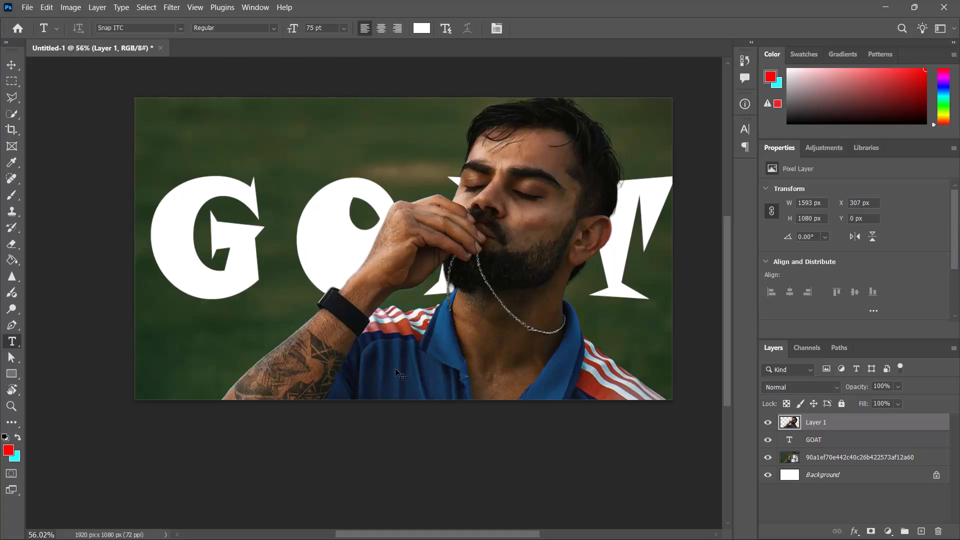
Step back through the edit history to before the GOAT text was added, and redo the hiding of the original photo layer.
key(ctrl+r)
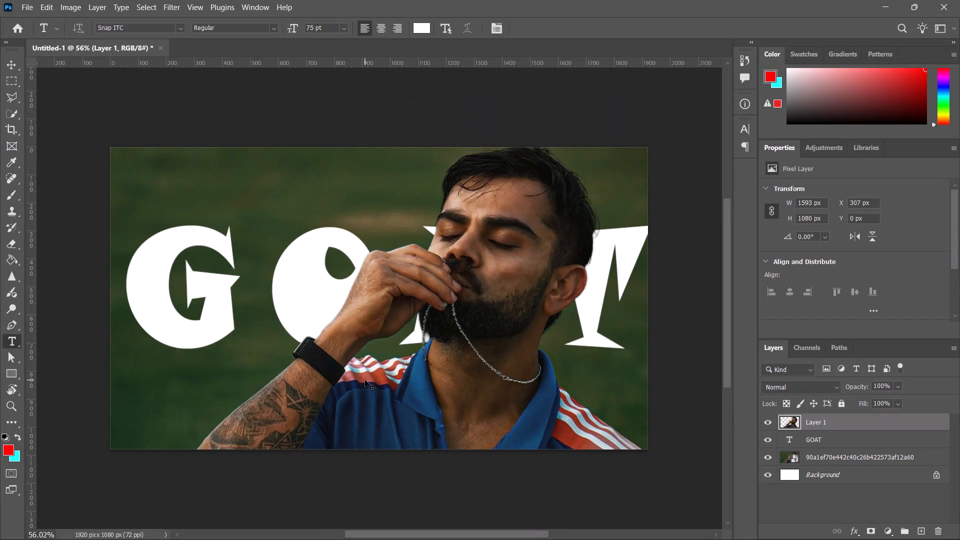
key(ctrl+z)
key(ctrl+z)
key(ctrl+z)
key(ctrl+z)
key(ctrl+z)
key(ctrl+z)
key(ctrl+z)
key(ctrl+z)
key(ctrl+z)
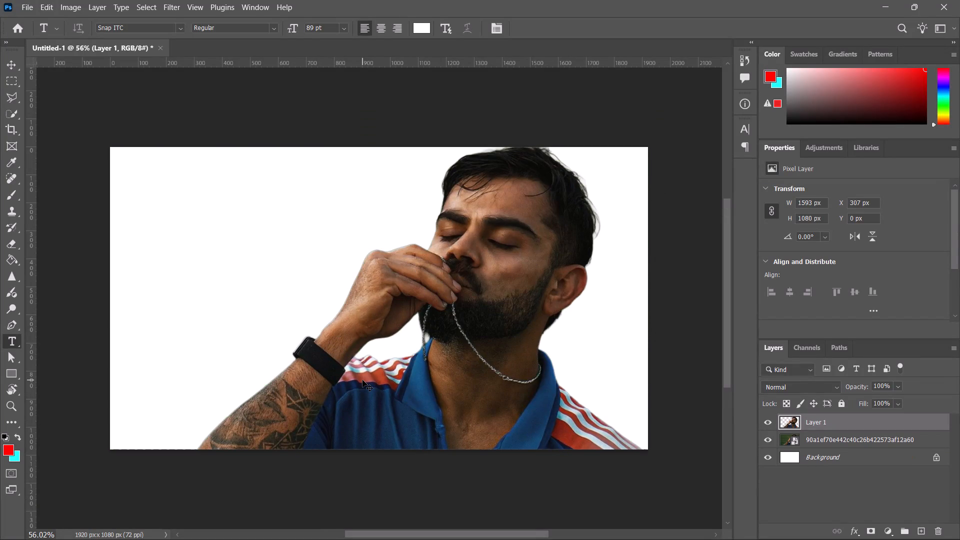
key(ctrl+shift+z)
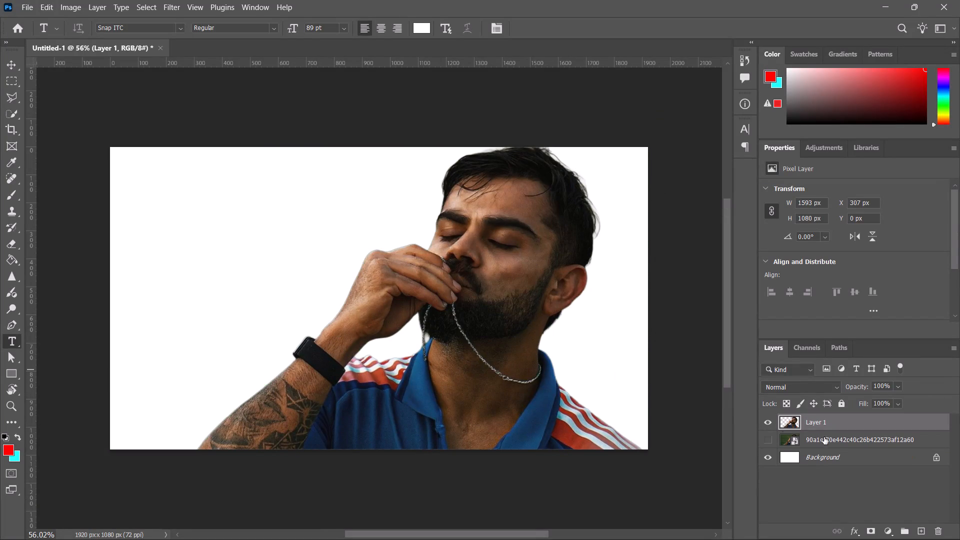
Delete the hidden original photo layer 90a1ef70e442c40c26b422573af12a60, located between Layer 1 and the Background.
click(826, 437)
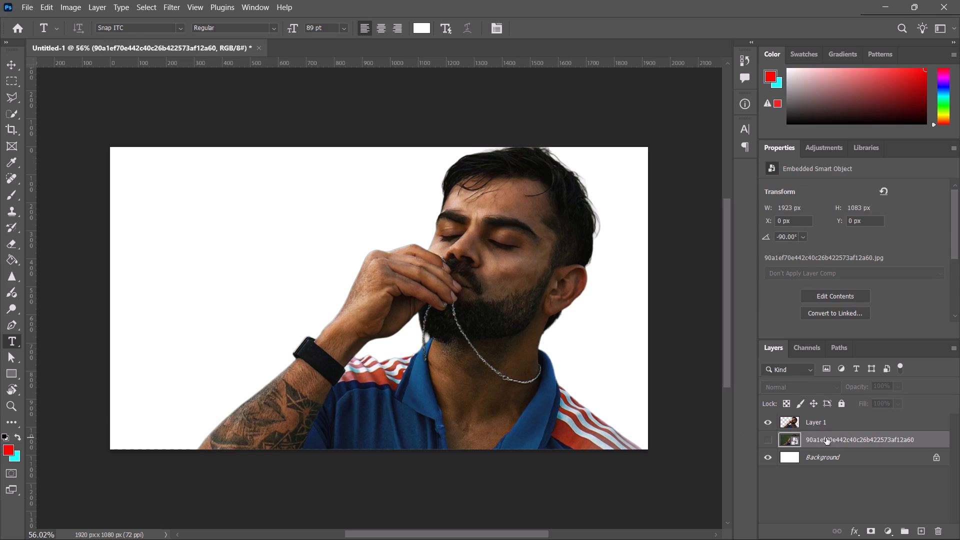
key(ctrl+r)
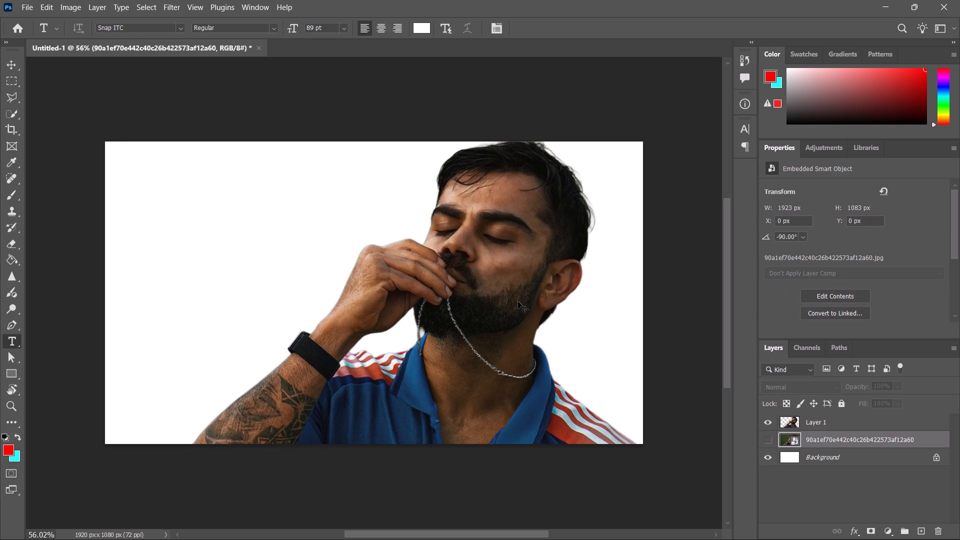
key(ctrl+r)
key(ctrl+r)
key(ctrl+r)
key(ctrl+r)
key(ctrl+r)
key(ctrl+r)
click(931, 529)
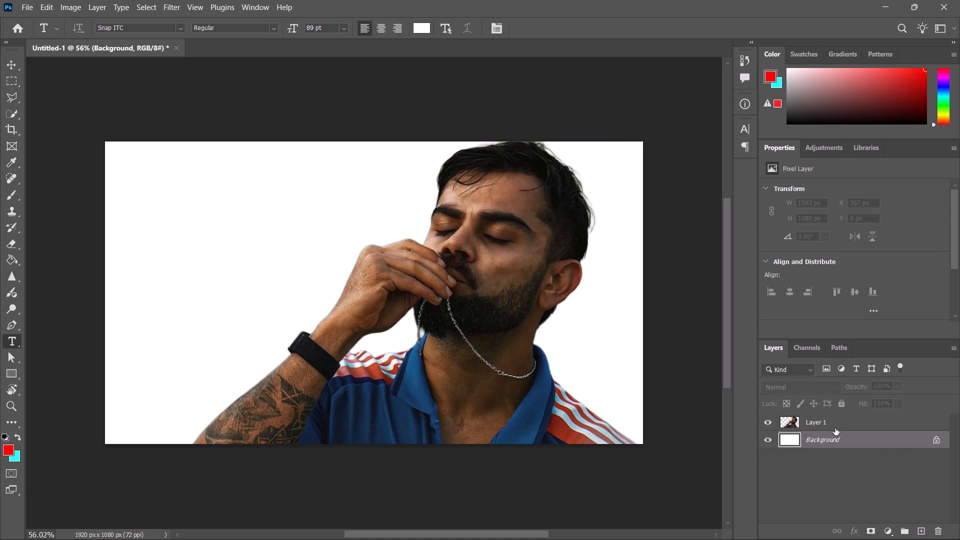
Scale the Kohli cutout on Layer 1 to about 87% and move it to the canvas's lower right, at about X 1327, Y 610 px.
click(835, 428)
key(ctrl+t)
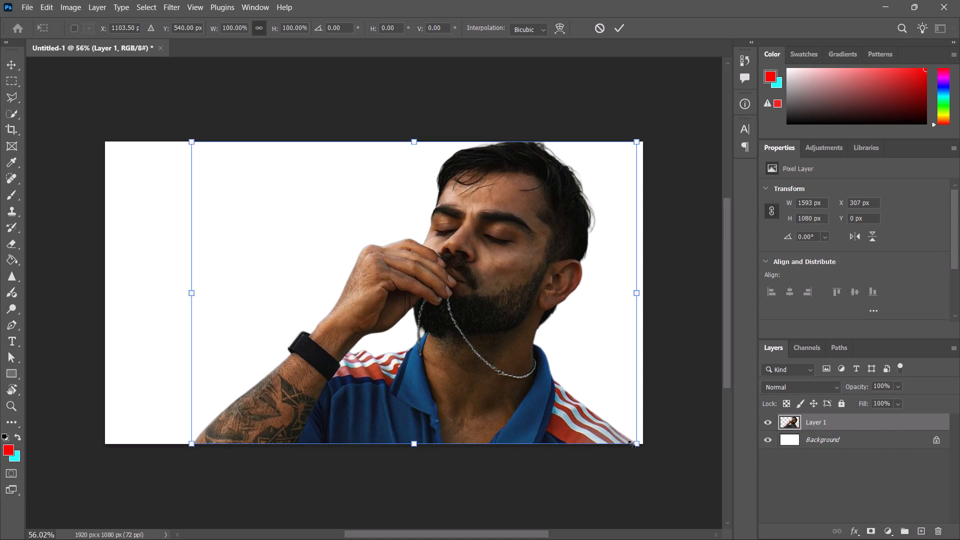
drag(631, 444, 572, 406)
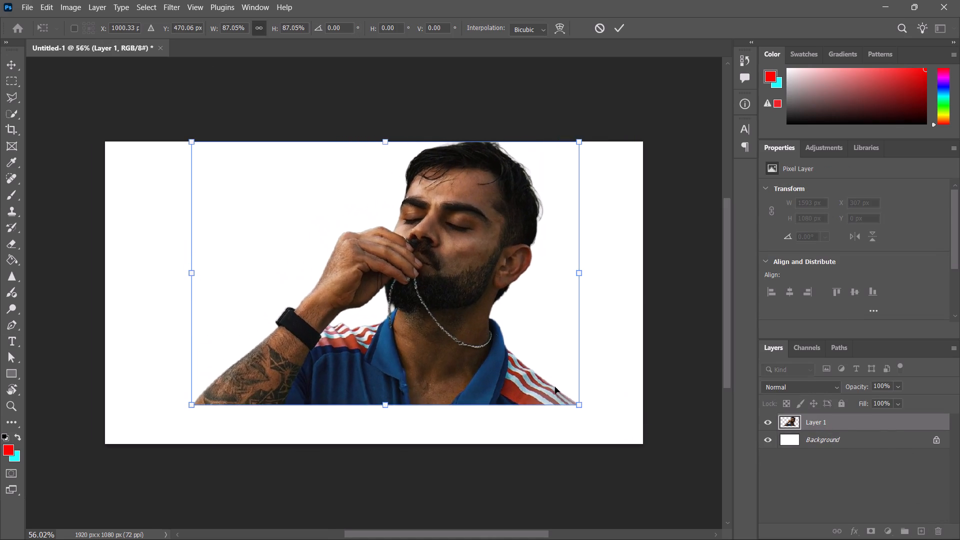
drag(456, 306, 546, 349)
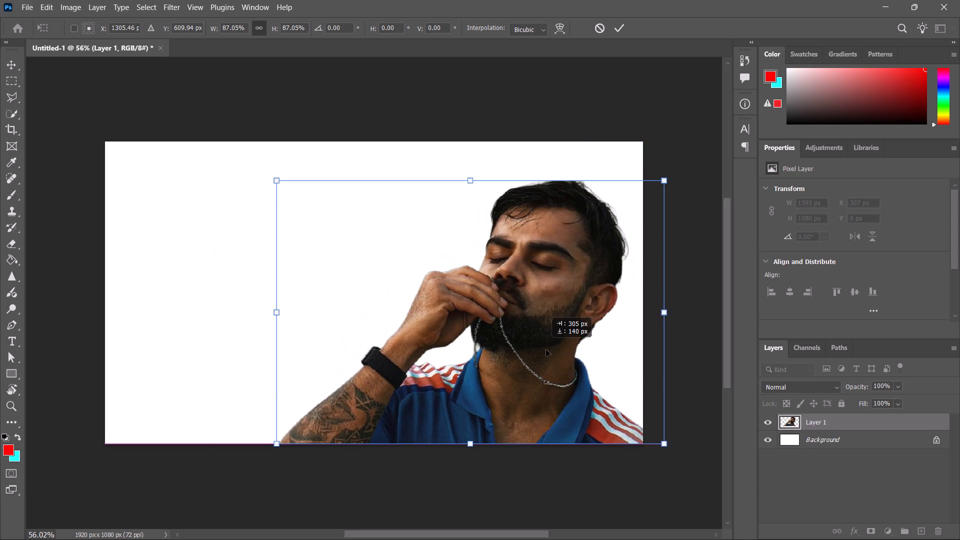
drag(546, 349, 548, 350)
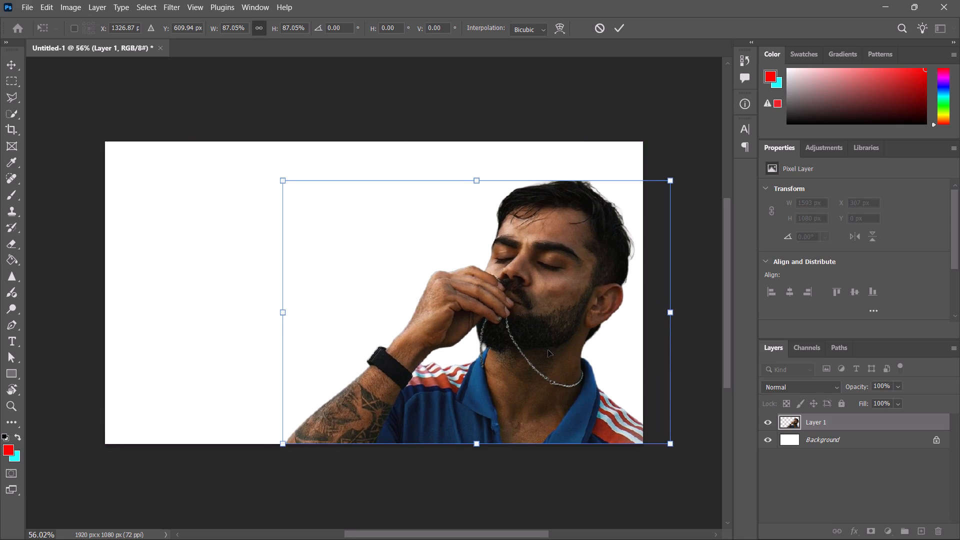
Switch to Pinterest in Google Chrome and search for virat kohli.
key(alt+Tab)
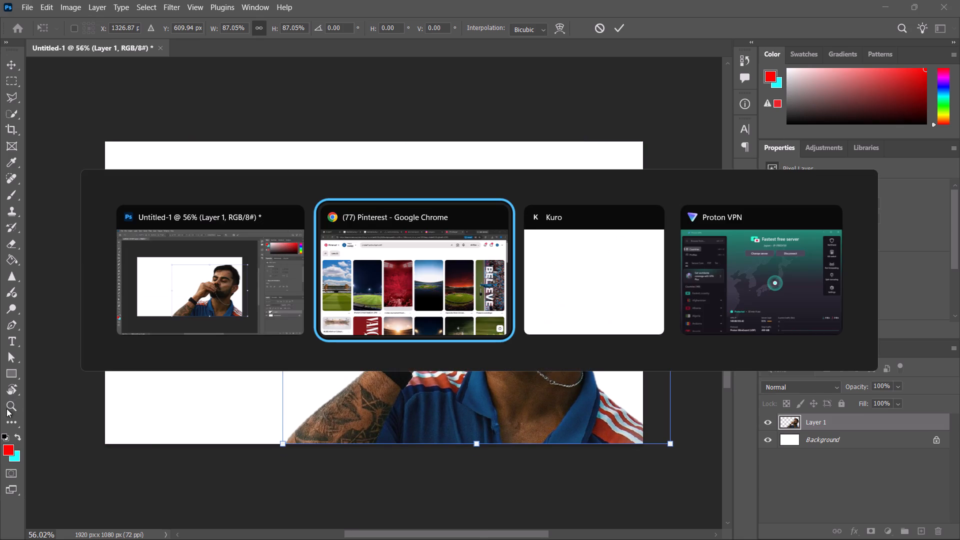
drag(352, 74, 350, 74)
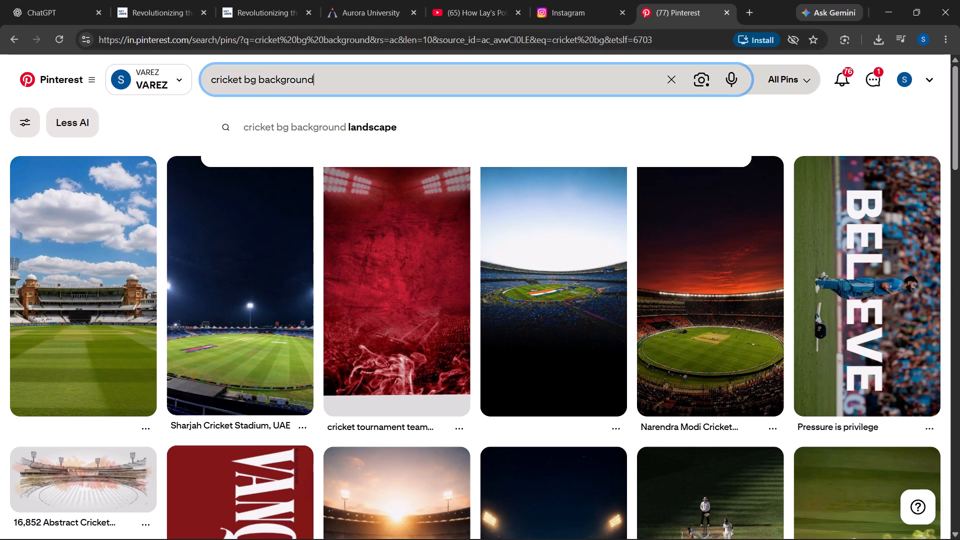
drag(350, 74, 166, 58)
text(virat kohli)
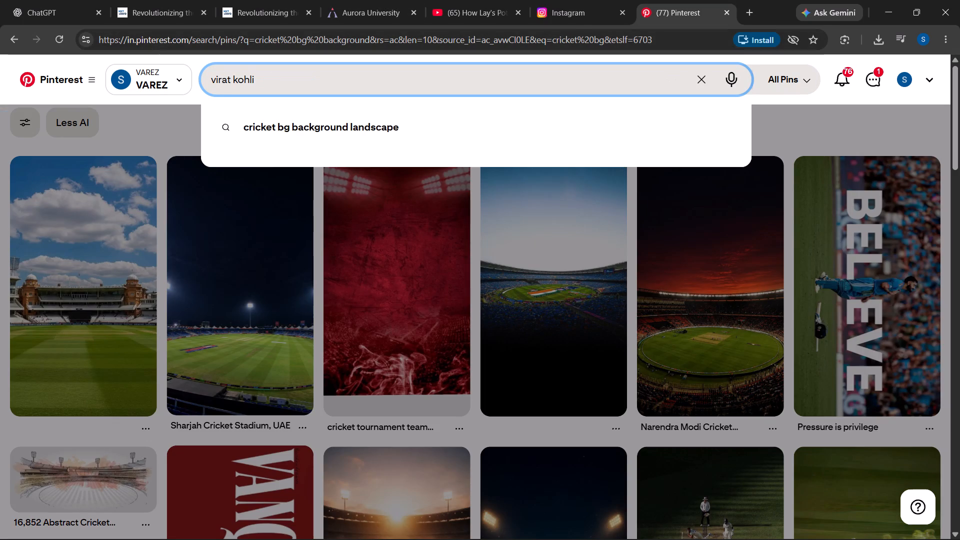
key(Return)
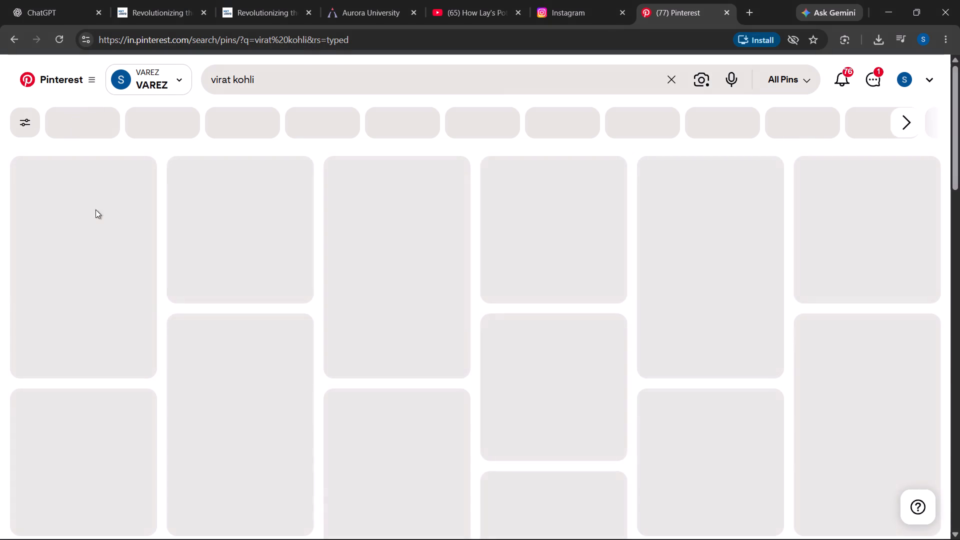
scroll(187, 319, down, 7)
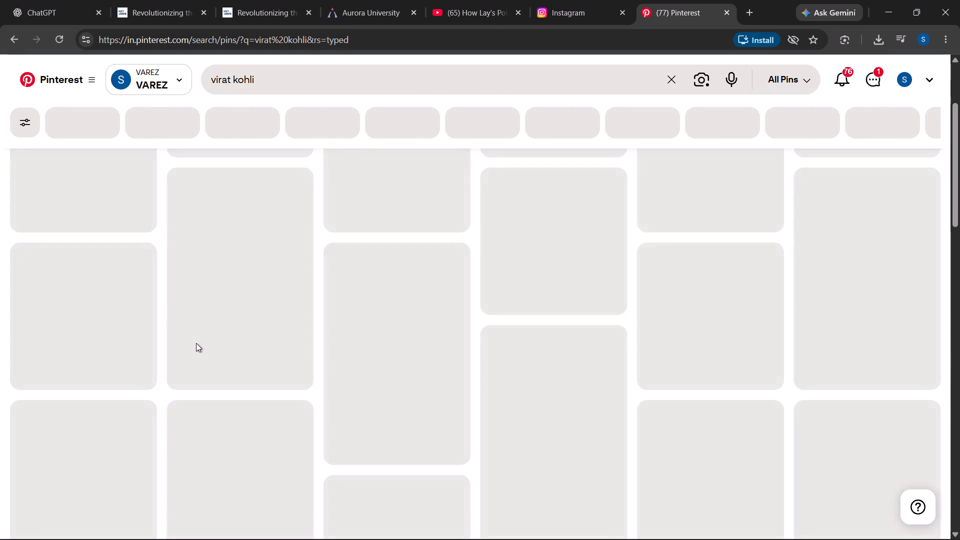
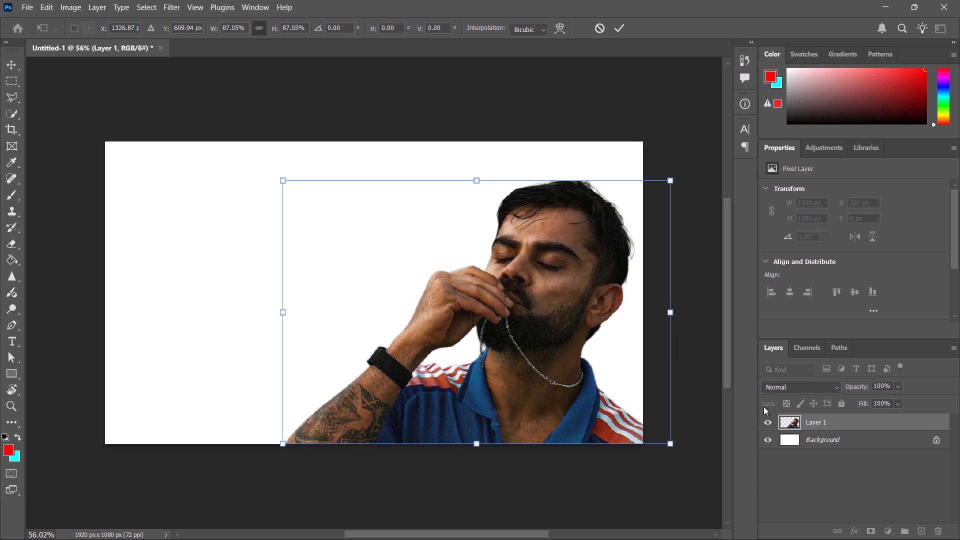
Hide the Kohli cutout on Layer 1.
click(765, 419)
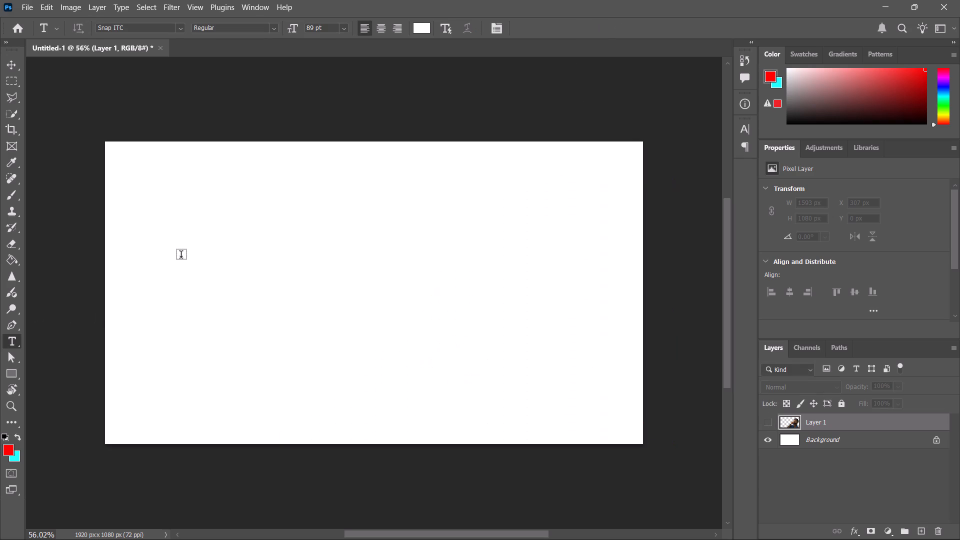
Add a text layer reading VIRAT in the left part of the canvas.
click(181, 256)
key(shift+v)
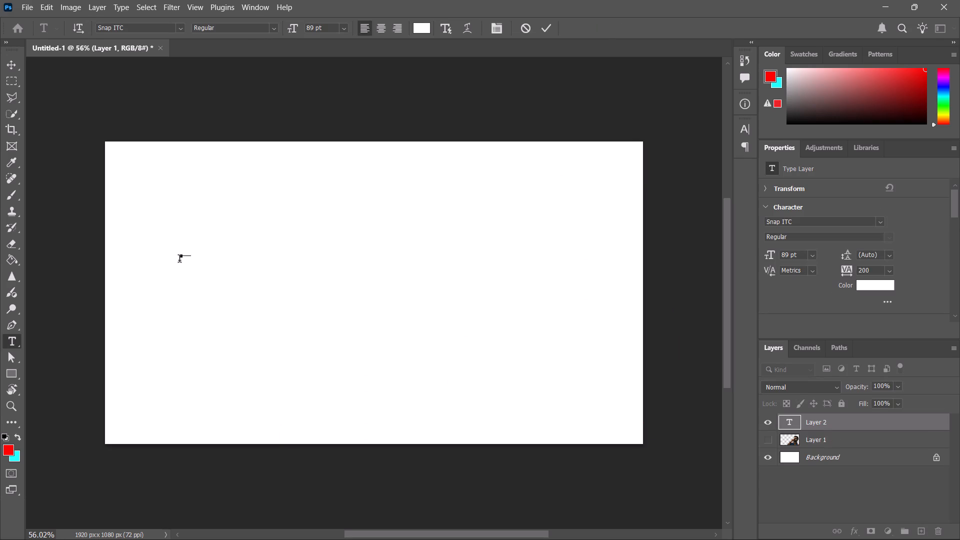
text(IT)
key(shift+BackSpace)
text(RAT)
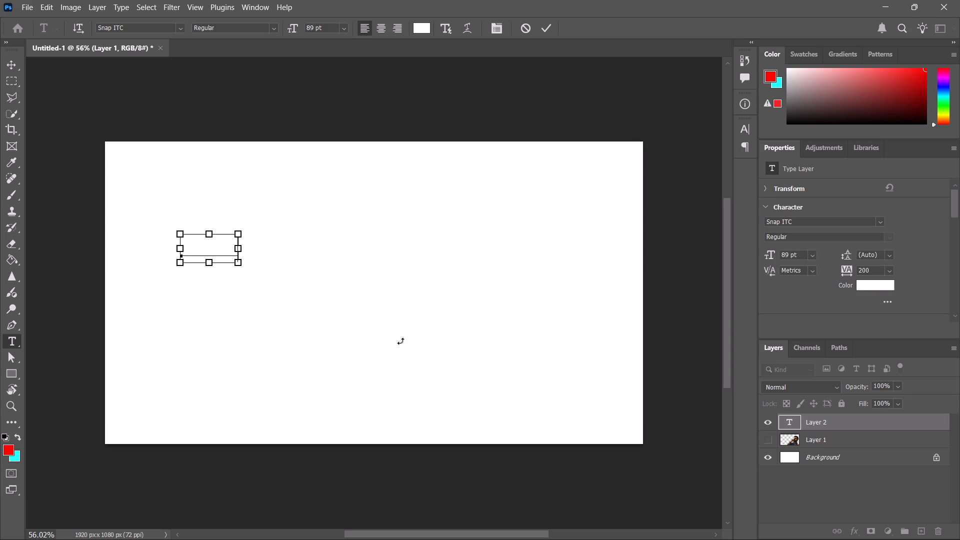
Format the VIRAT text in black (000000) with the Impact Regular font.
double_click(216, 236)
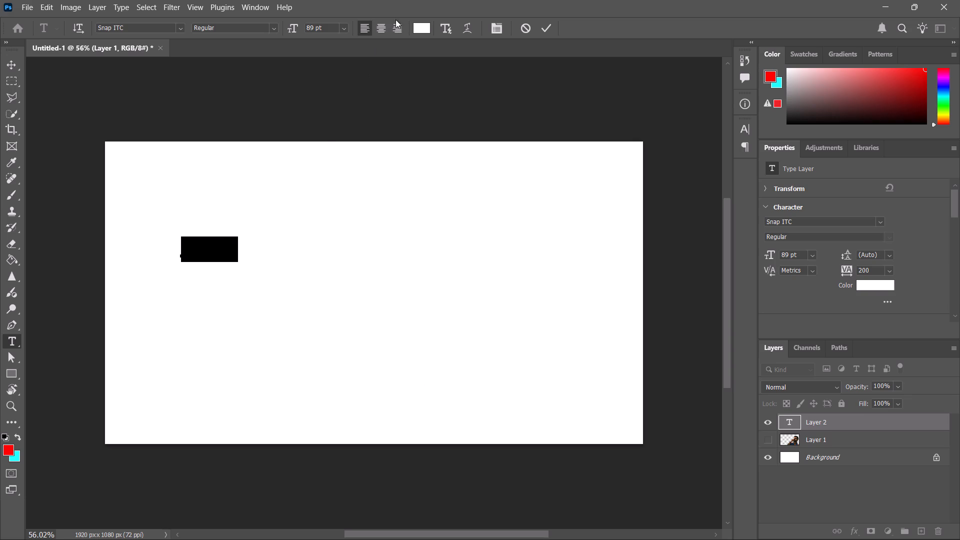
click(424, 30)
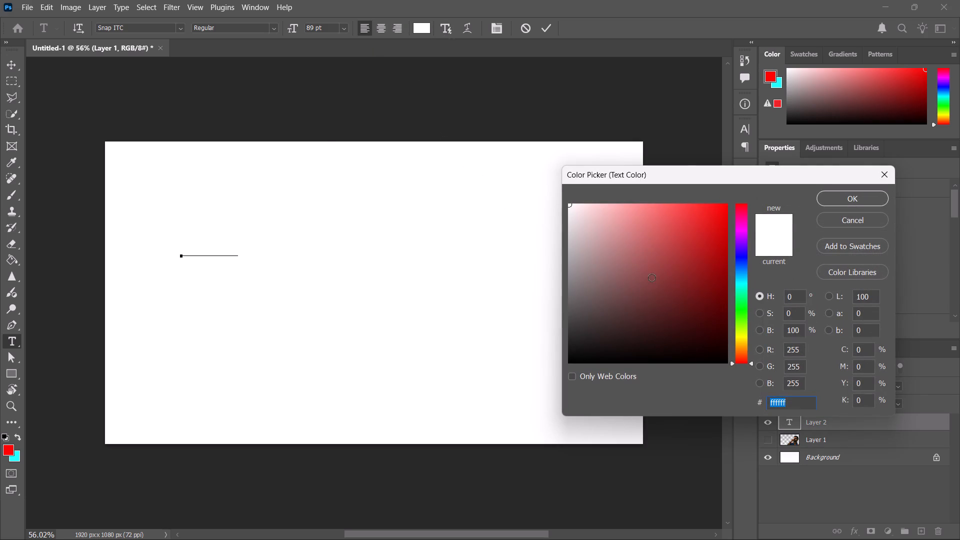
drag(651, 277, 505, 494)
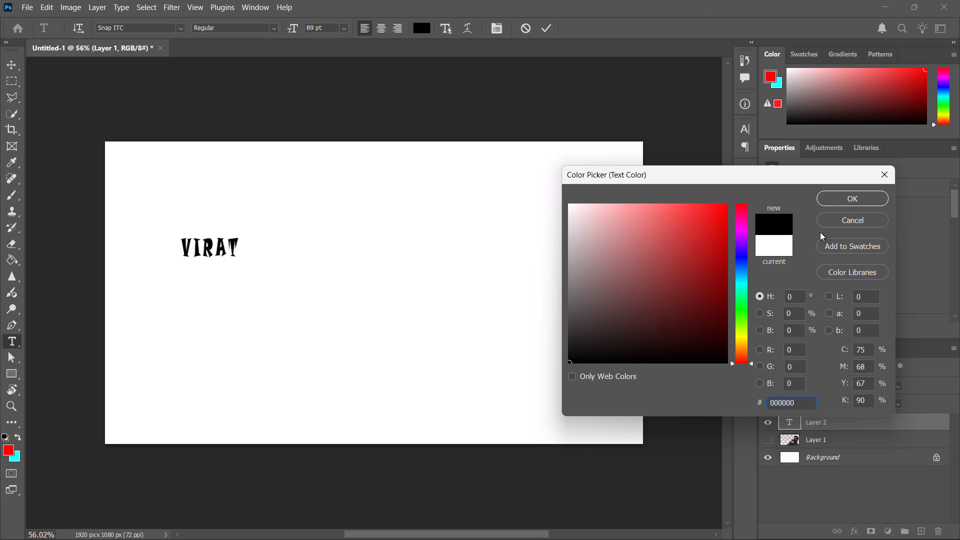
click(181, 28)
click(859, 207)
click(833, 196)
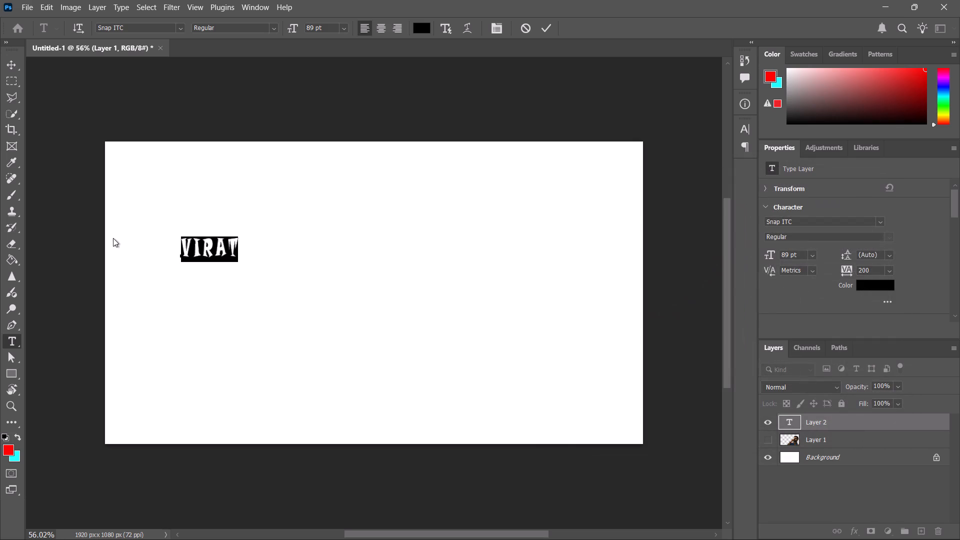
click(183, 28)
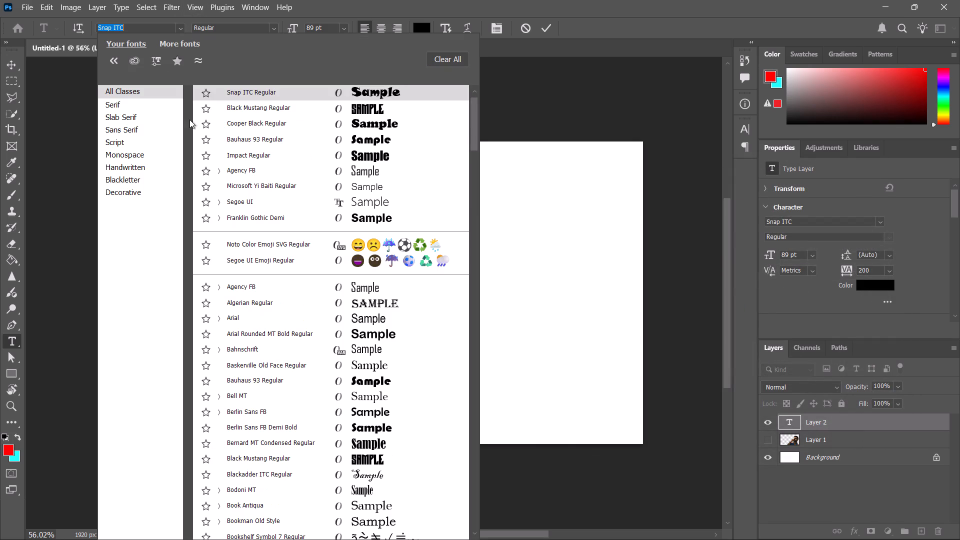
click(369, 157)
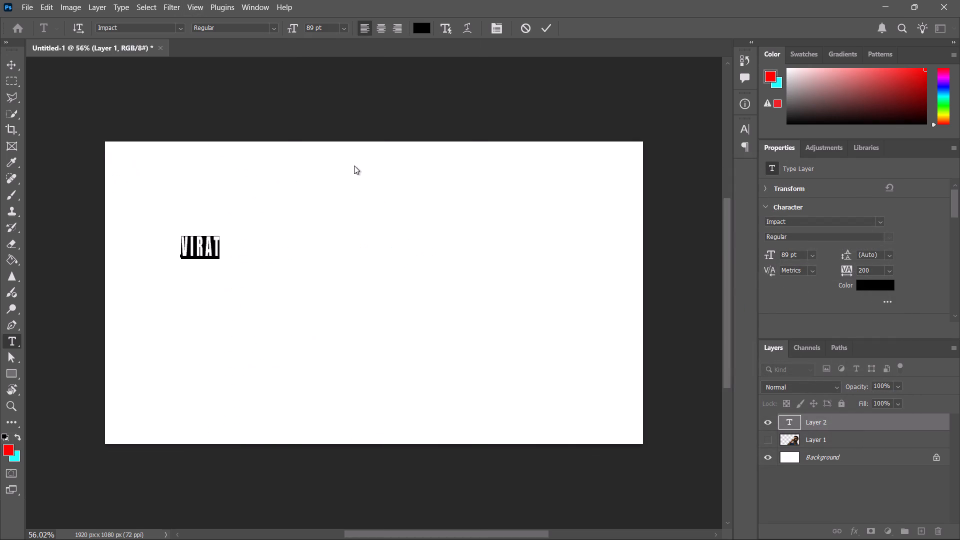
click(542, 35)
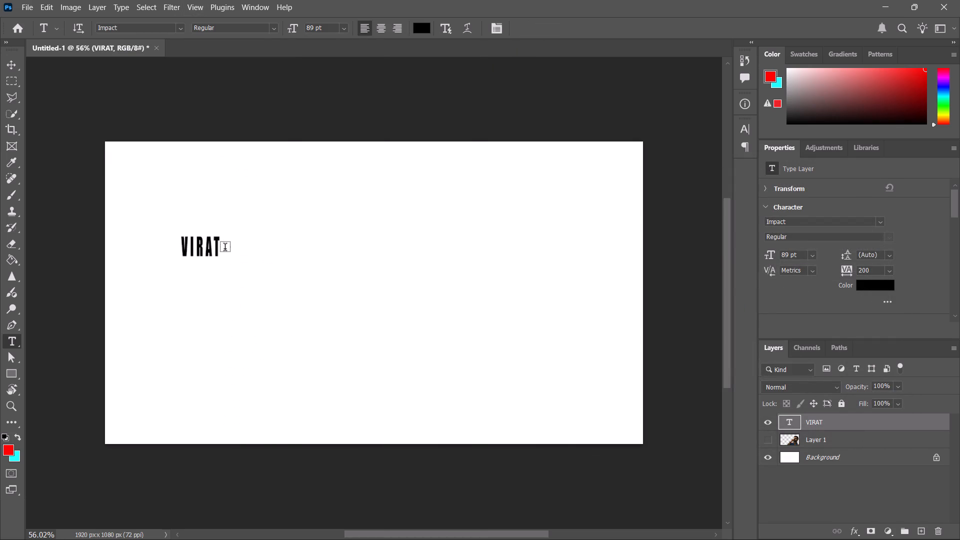
Scale the VIRAT text to about 1229% and position it across the canvas at about X 1009, Y 688 px.
key(ctrl+t)
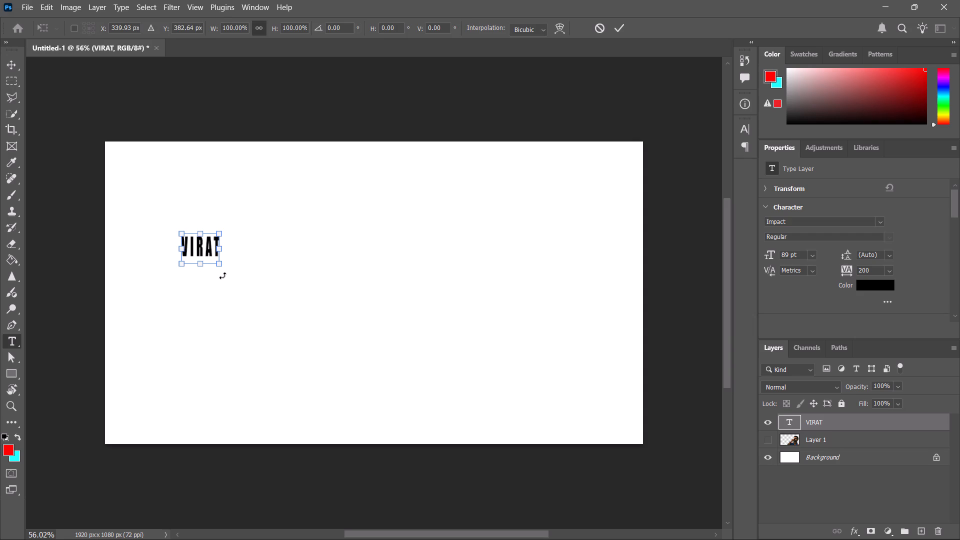
drag(218, 266, 557, 340)
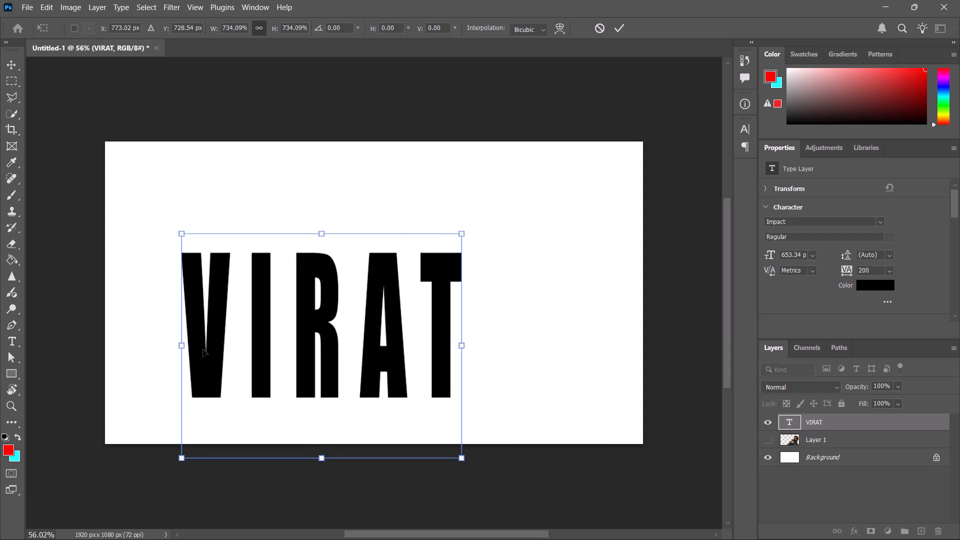
drag(203, 349, 168, 271)
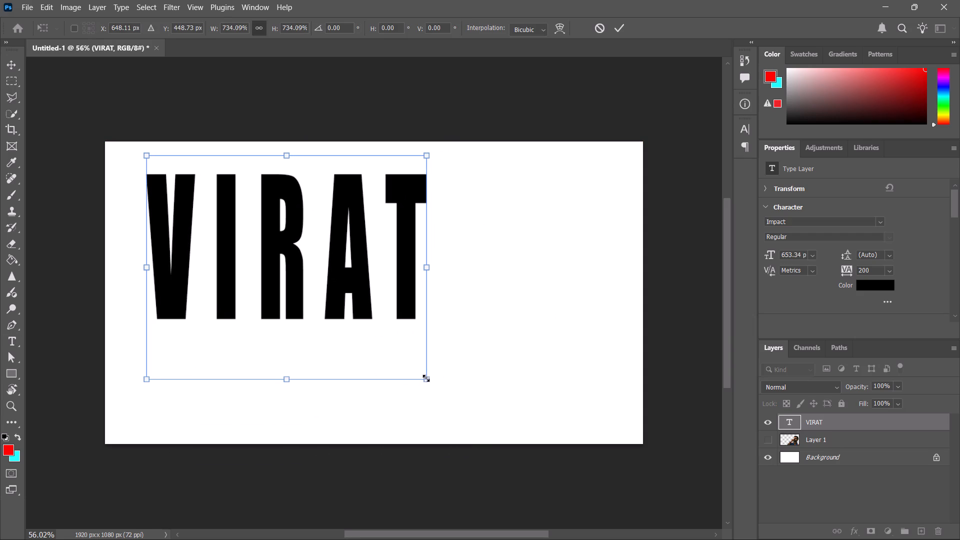
drag(432, 378, 655, 404)
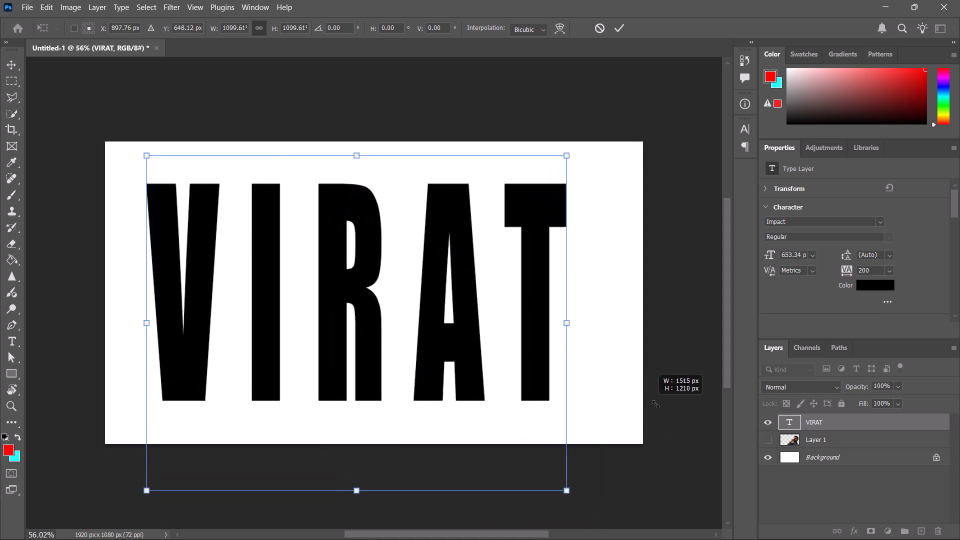
drag(655, 404, 708, 421)
drag(492, 371, 518, 365)
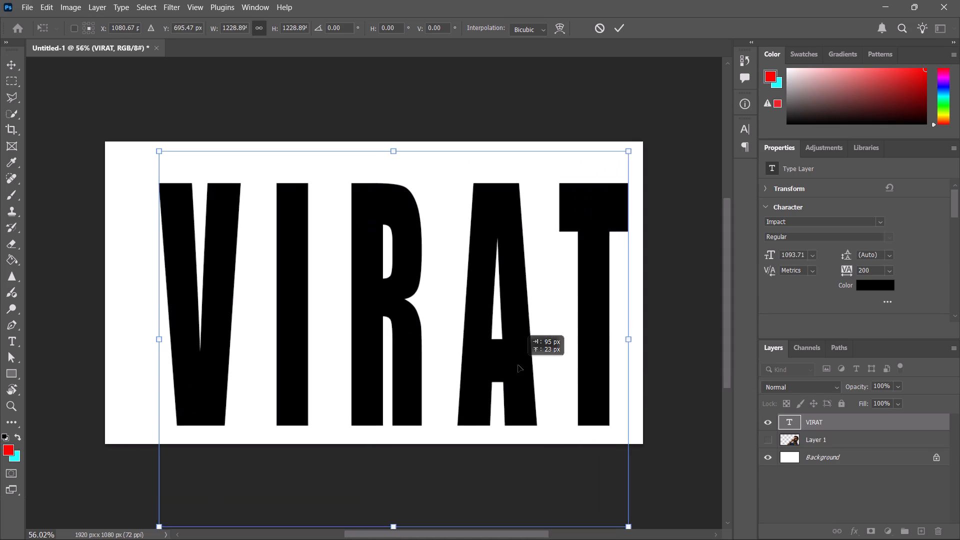
drag(518, 365, 498, 363)
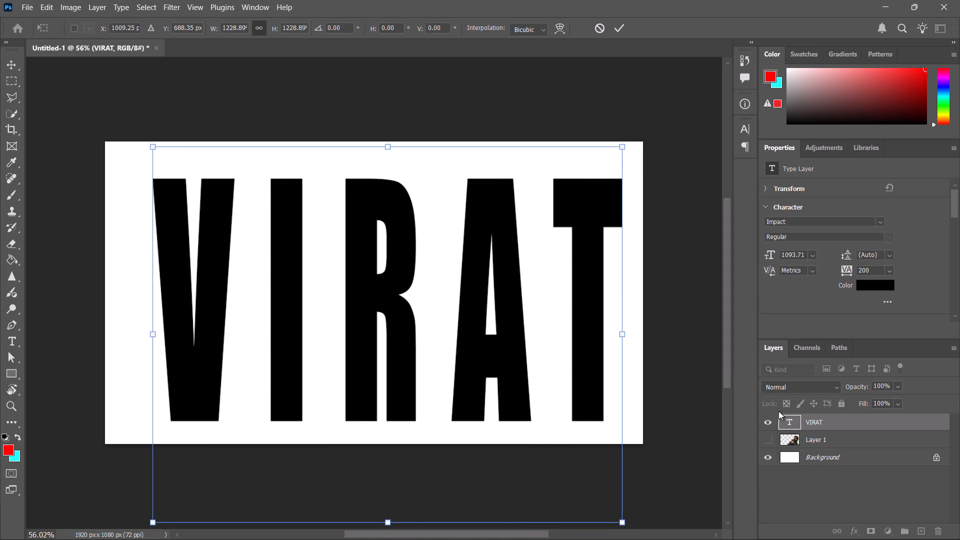
double_click(789, 426)
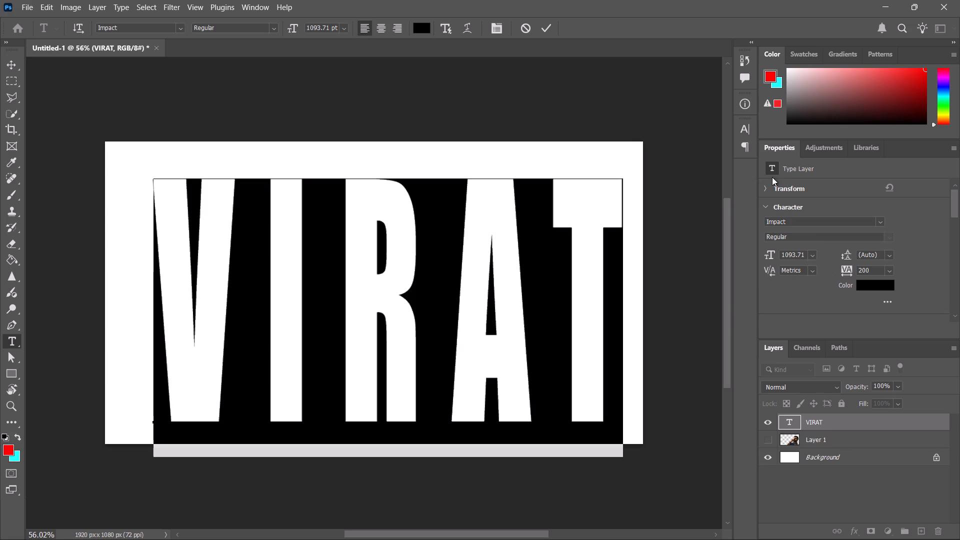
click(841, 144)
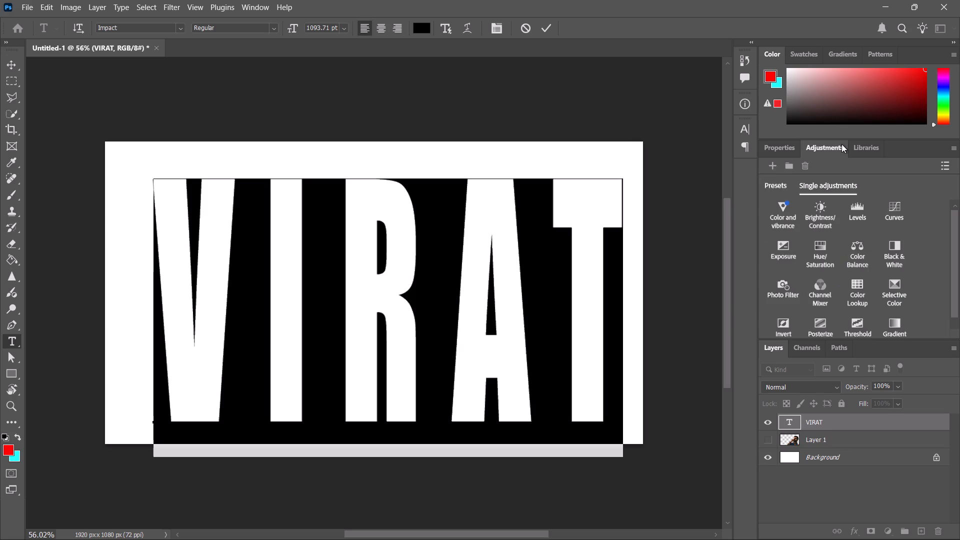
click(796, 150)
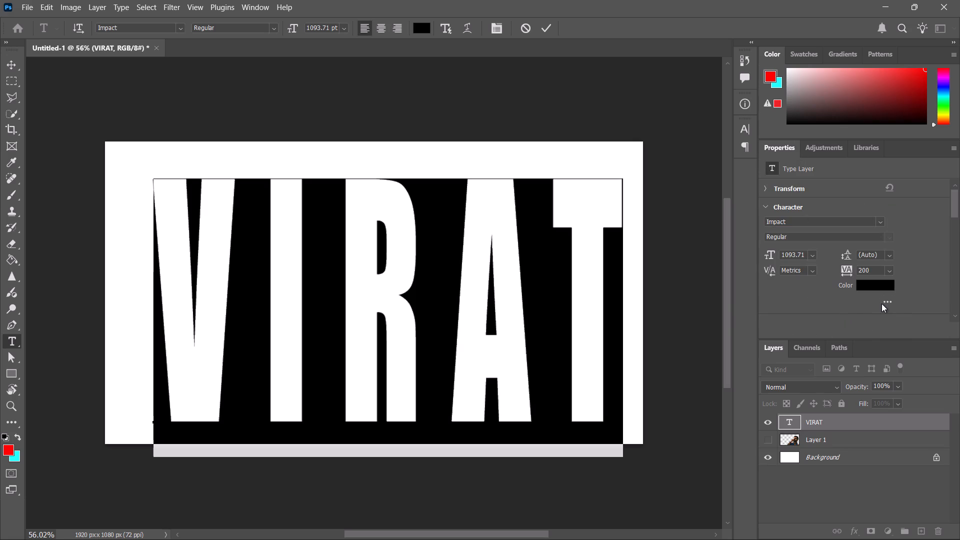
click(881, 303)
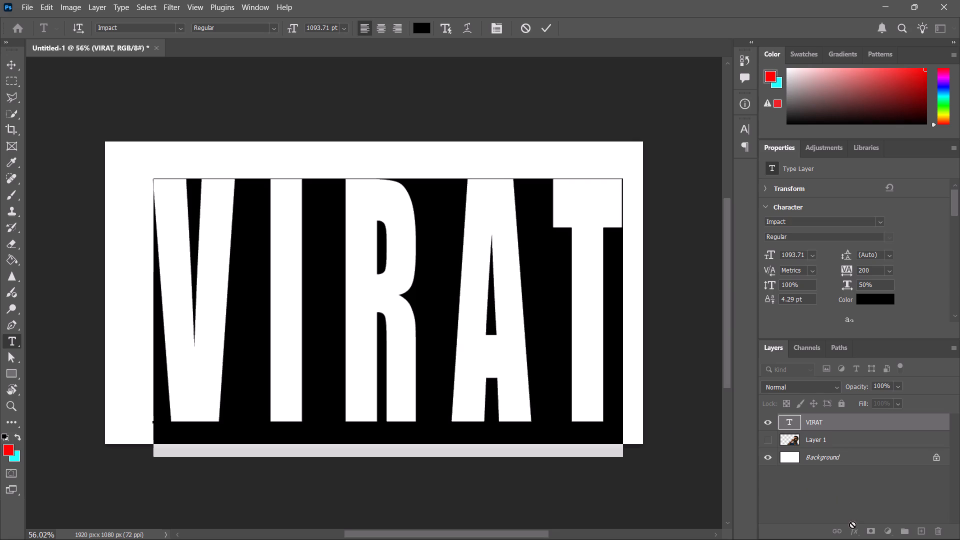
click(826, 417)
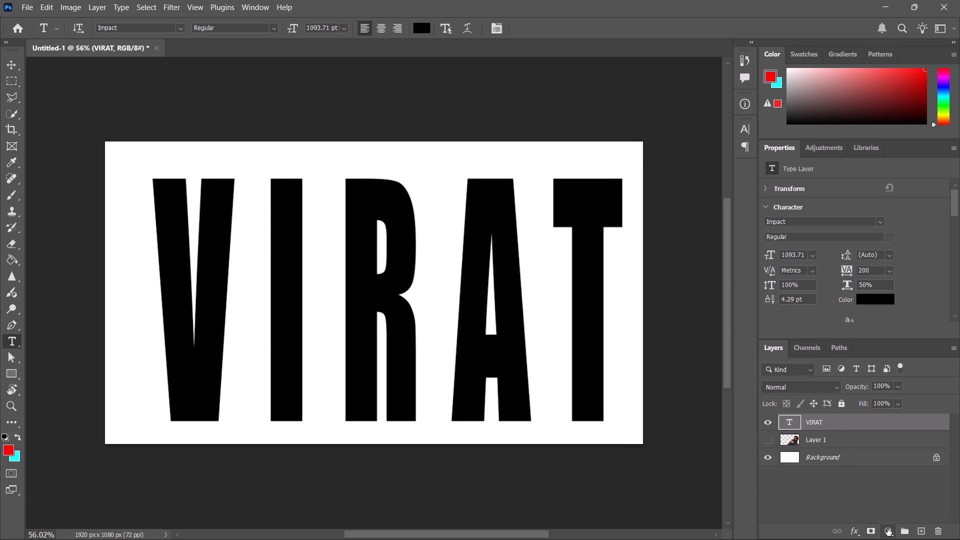
Add a 2 px outside Stroke in white (ffffff) at 72% opacity to the VIRAT text layer.
click(859, 526)
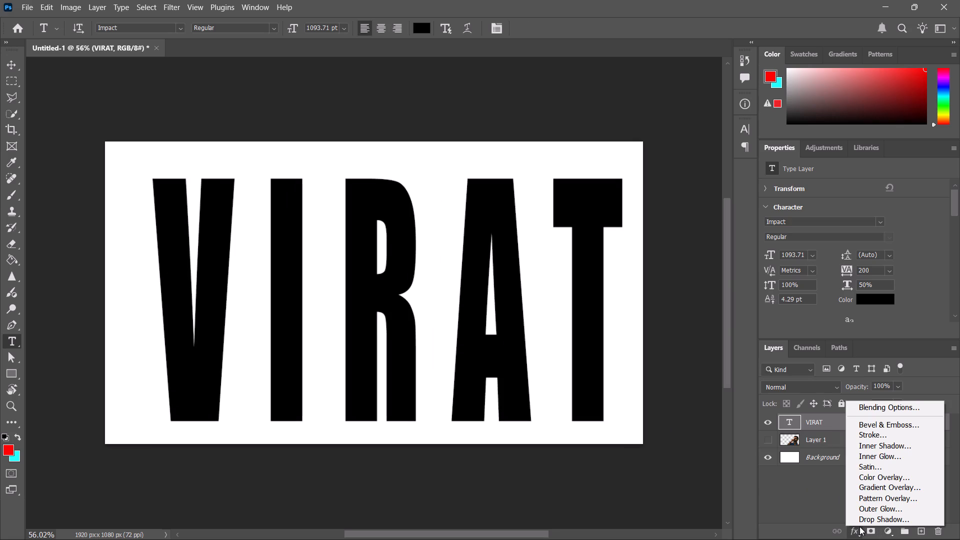
click(883, 437)
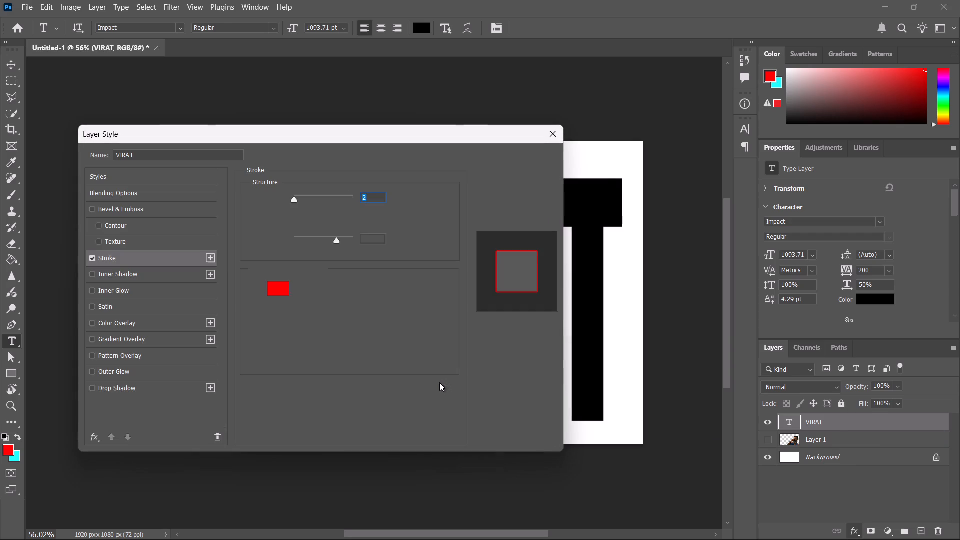
click(279, 293)
drag(601, 266, 496, 120)
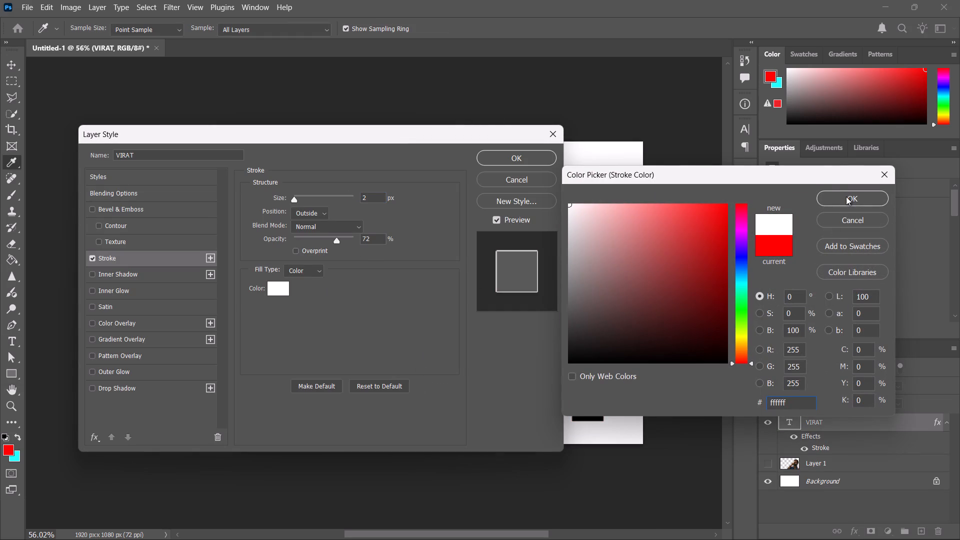
click(846, 196)
click(509, 159)
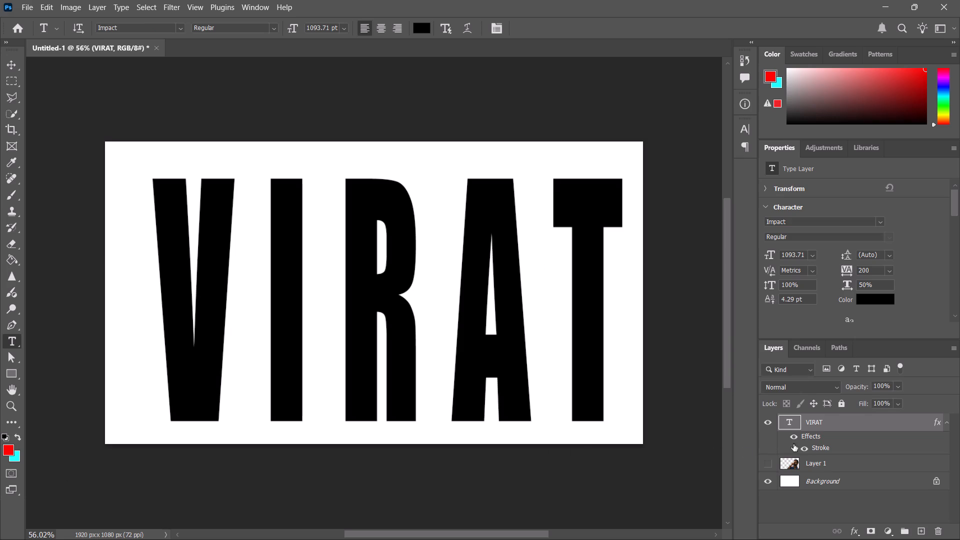
Change the VIRAT text color to pure red (ff0000).
click(854, 533)
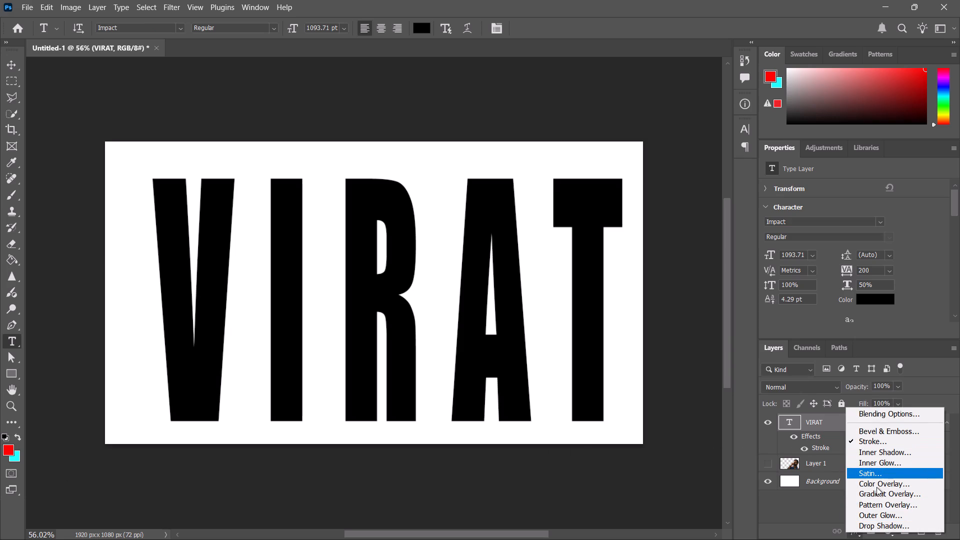
click(868, 305)
click(868, 297)
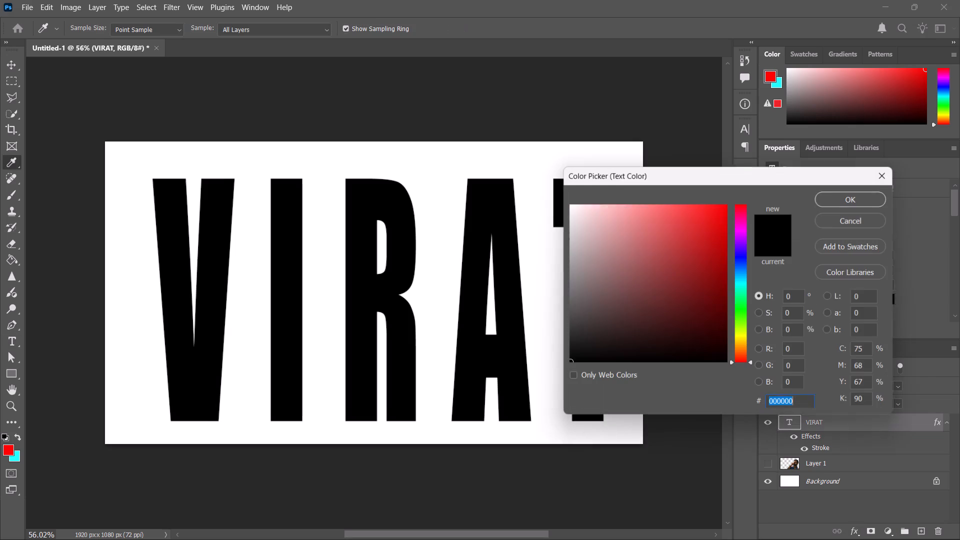
drag(640, 312, 688, 251)
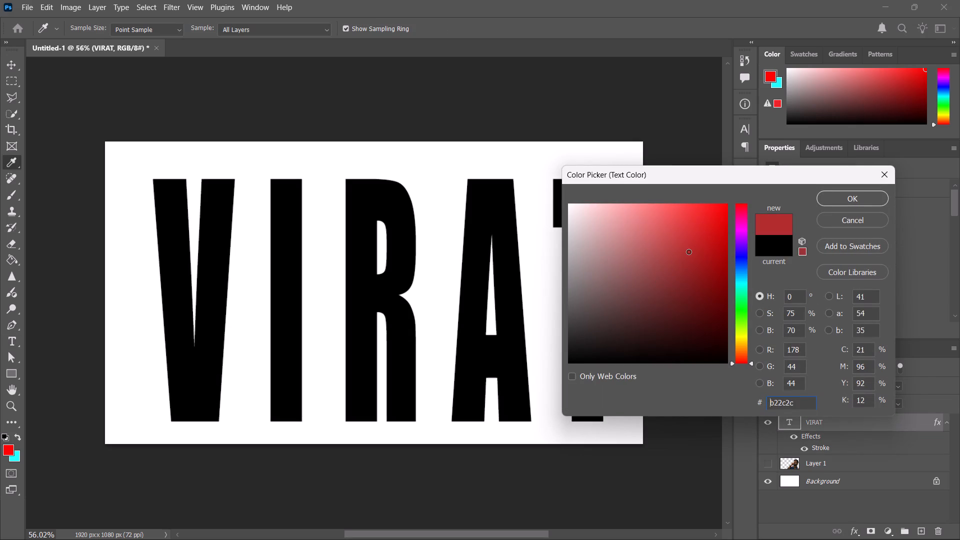
drag(688, 251, 758, 177)
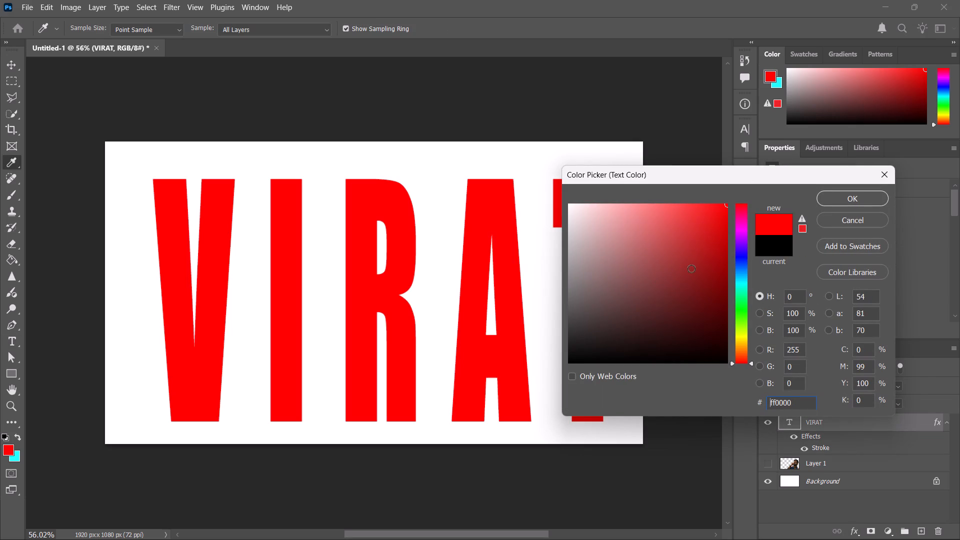
drag(691, 268, 640, 260)
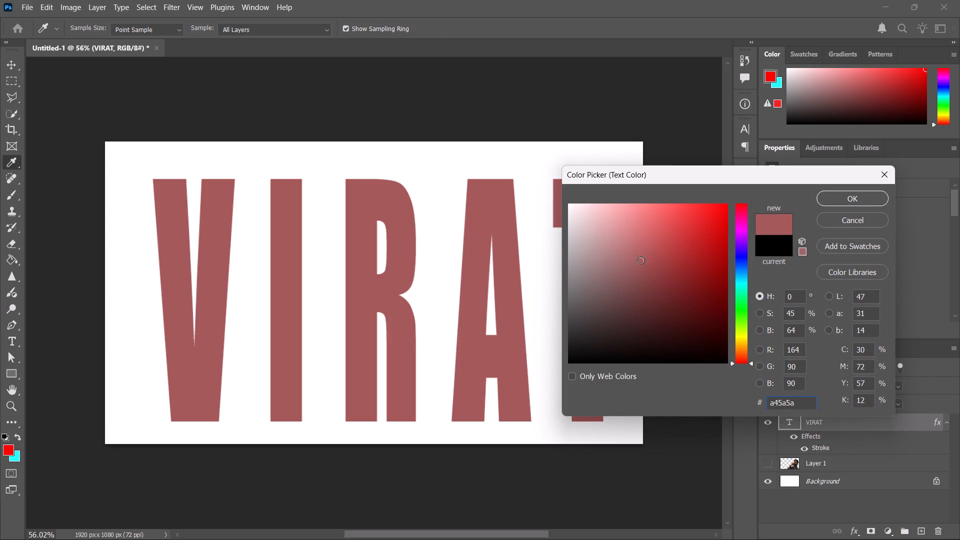
drag(706, 247, 852, 111)
click(835, 190)
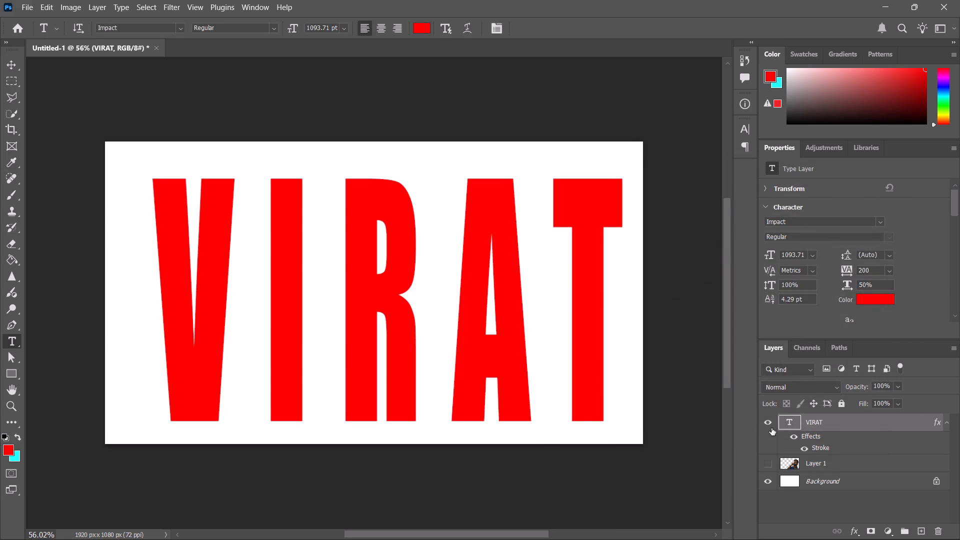
Invert the white Background layer to black.
click(780, 487)
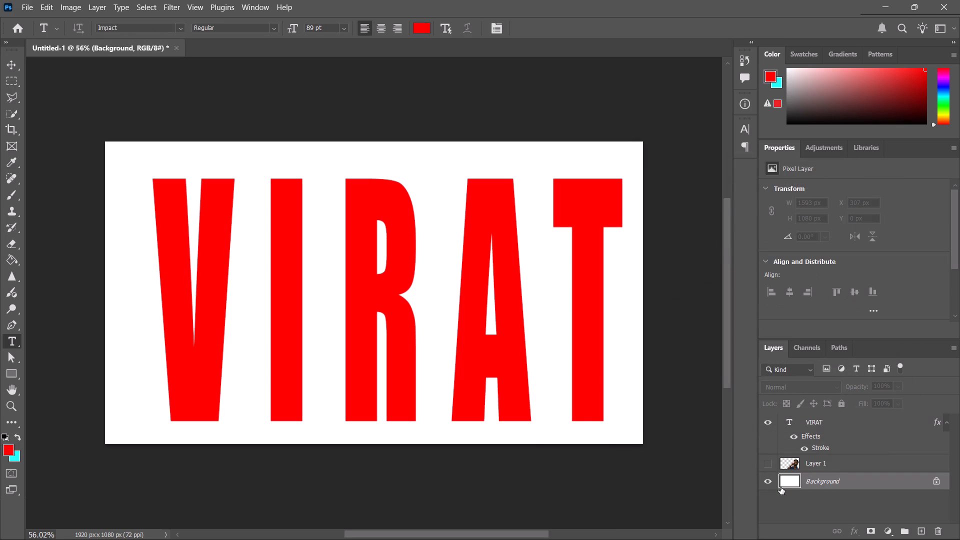
key(ctrl+i)
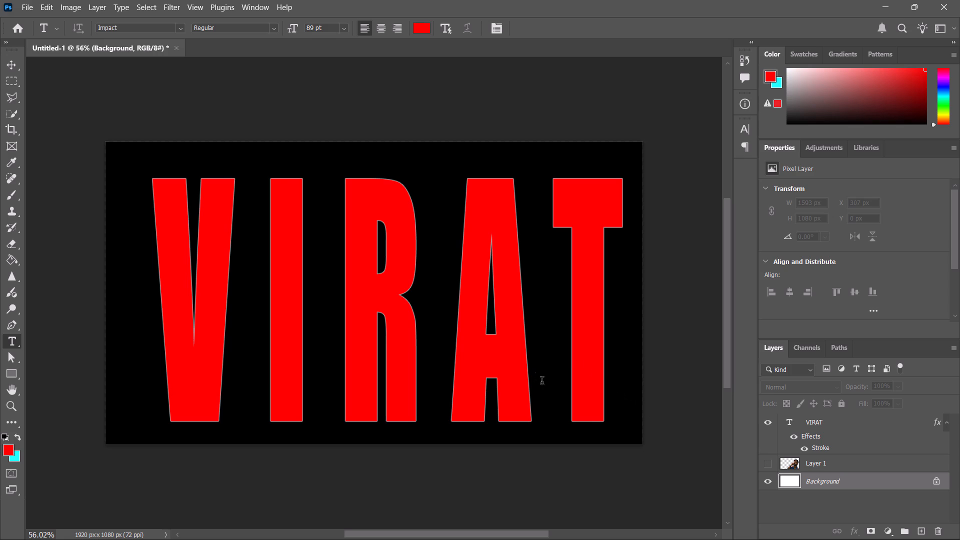
Change the VIRAT text layer's white outside Stroke to a size of 6 px and an opacity of 100%.
click(848, 426)
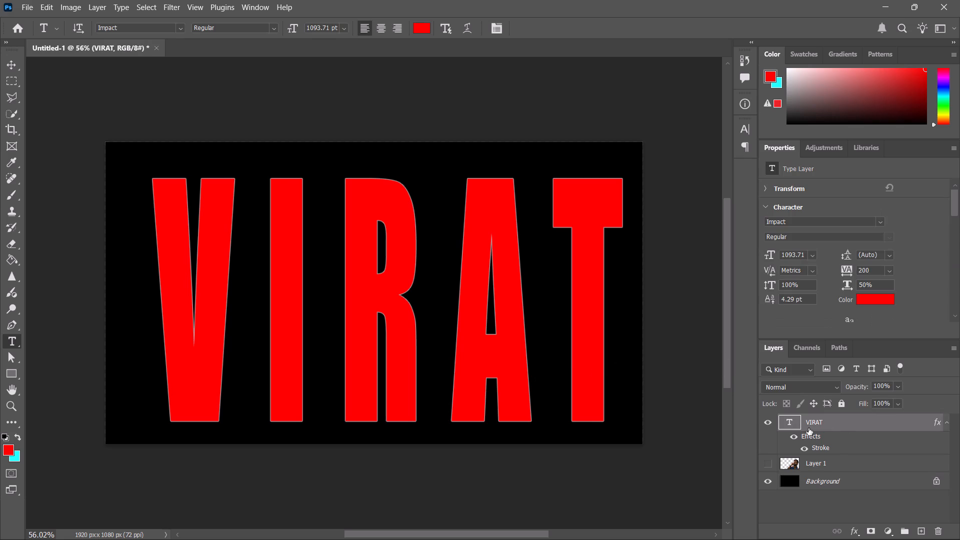
click(813, 448)
double_click(813, 448)
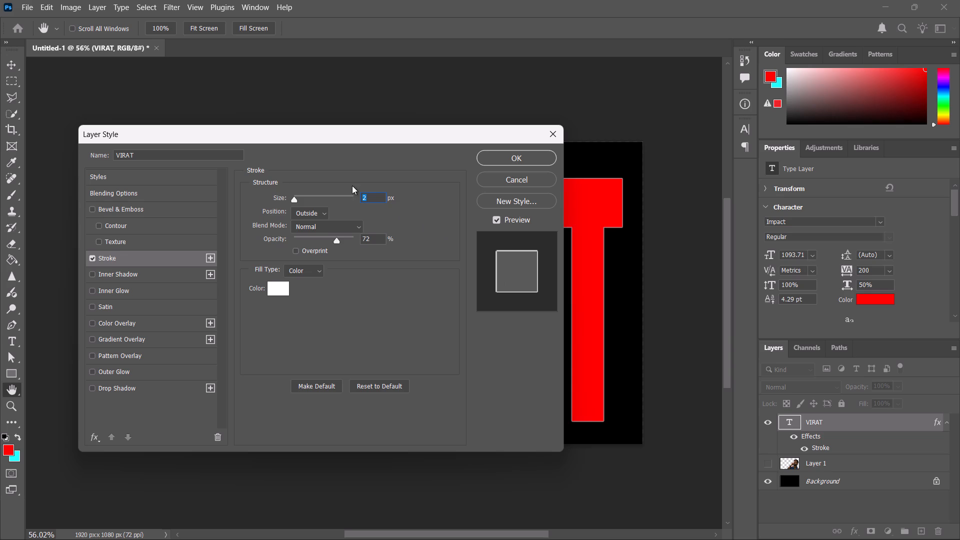
drag(297, 198, 303, 198)
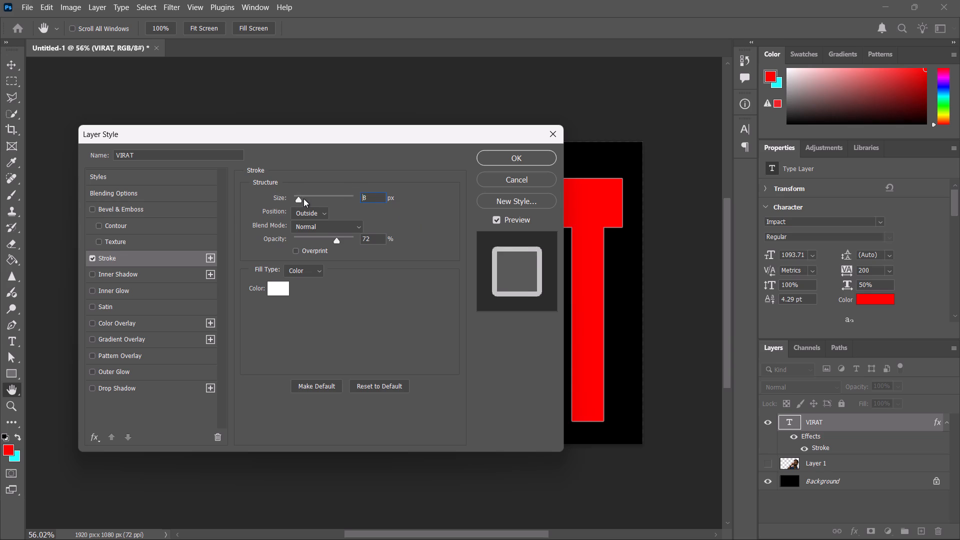
drag(303, 198, 294, 198)
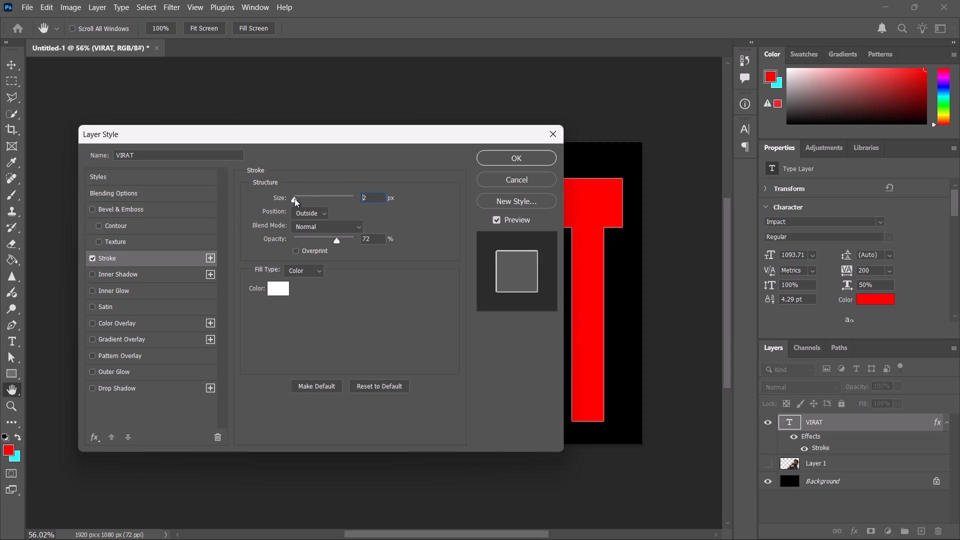
drag(294, 198, 308, 209)
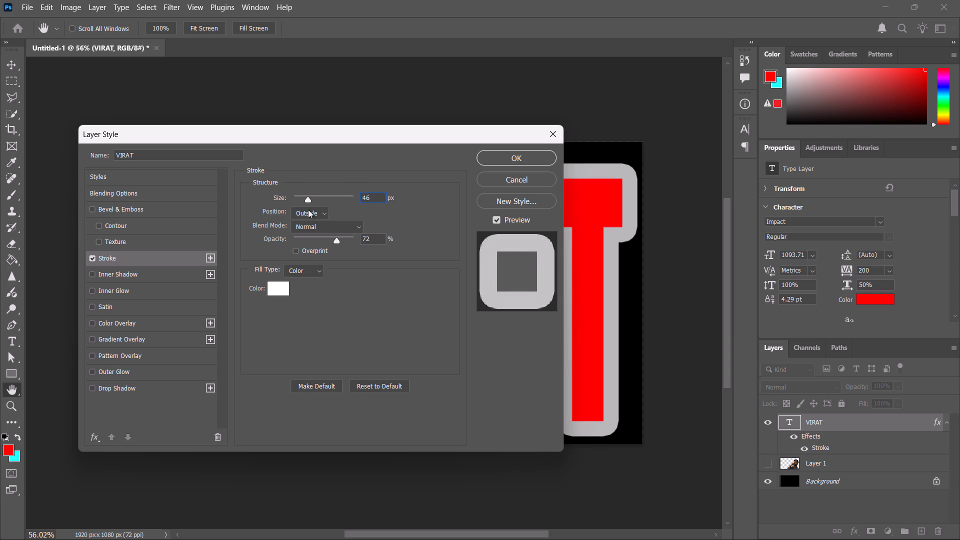
drag(308, 209, 297, 209)
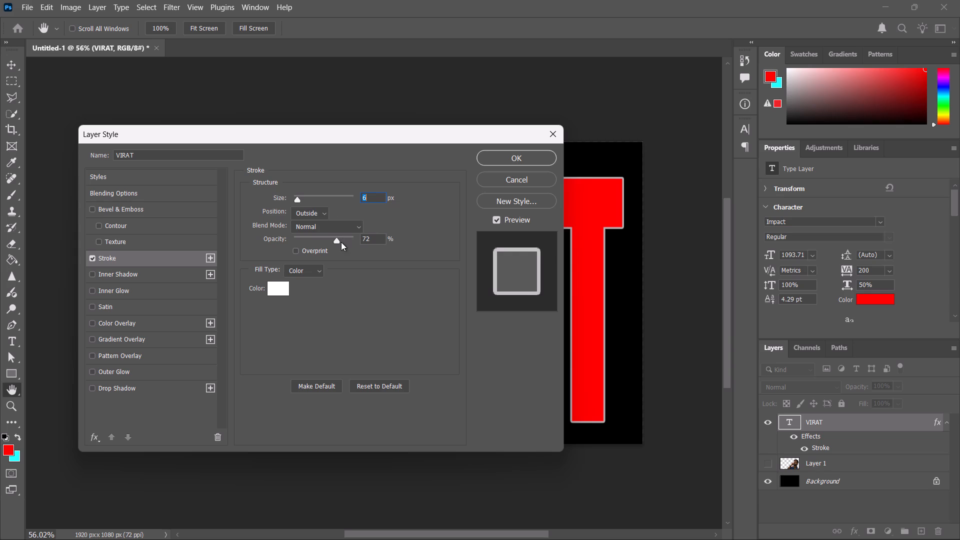
drag(341, 242, 421, 248)
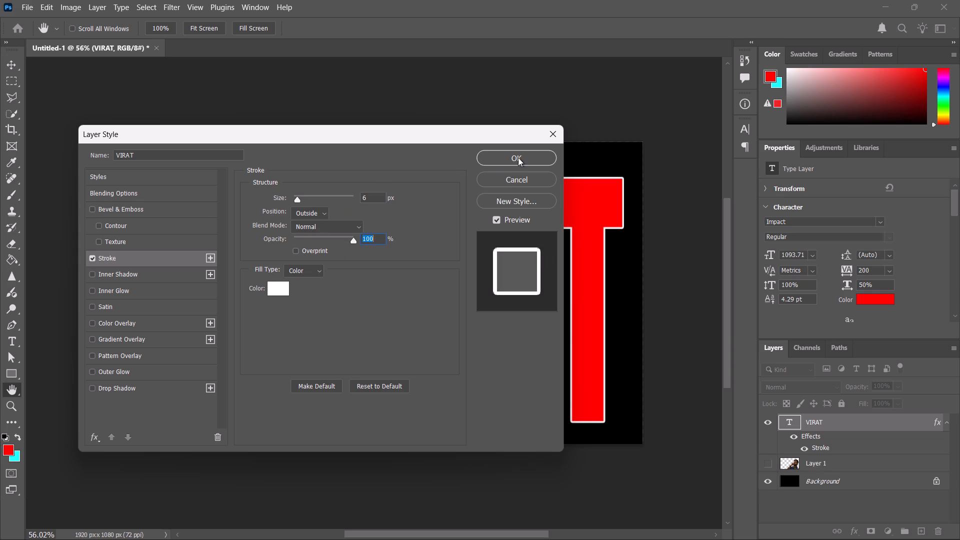
click(518, 157)
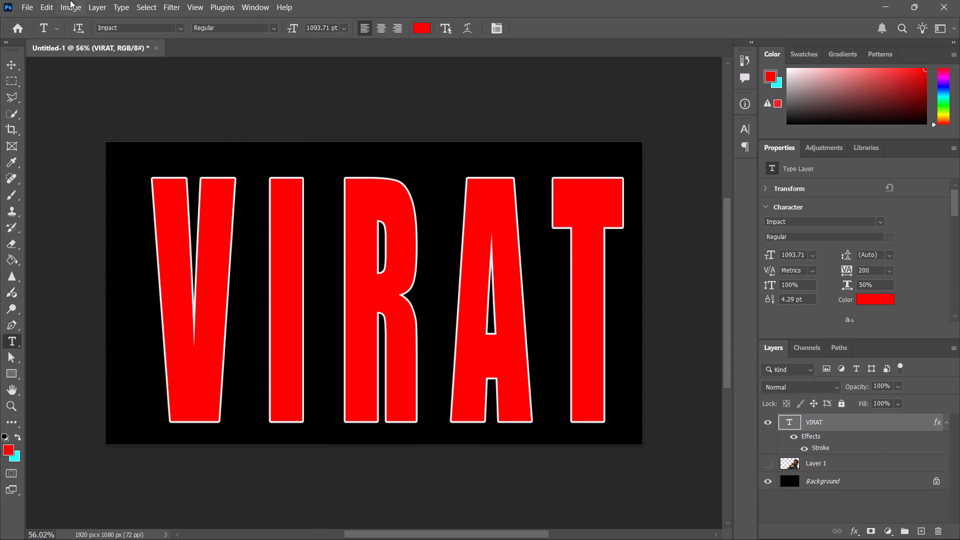
Open the image 90a1ef70e442c40c26b422573af12a60 of Kohli against a green background from the Photoshop edits folder.
click(25, 8)
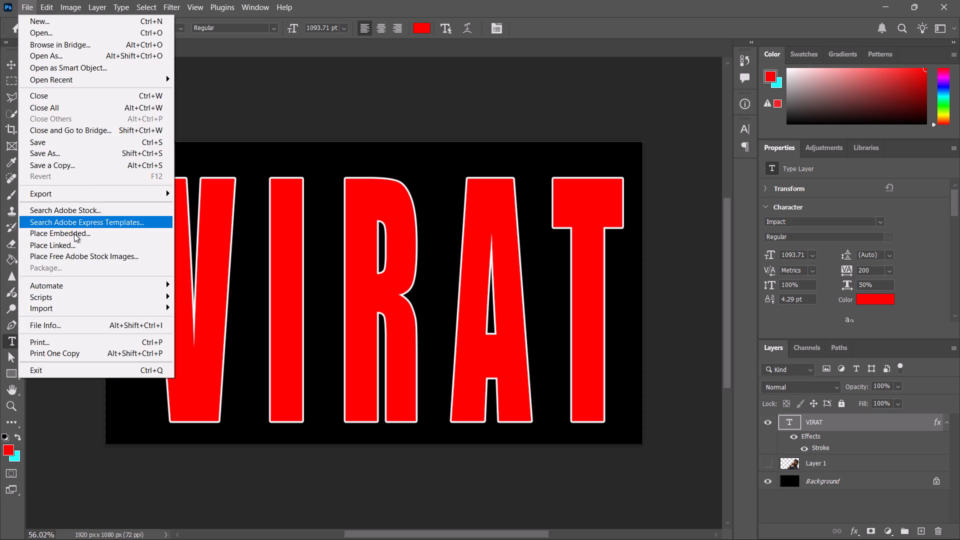
click(257, 102)
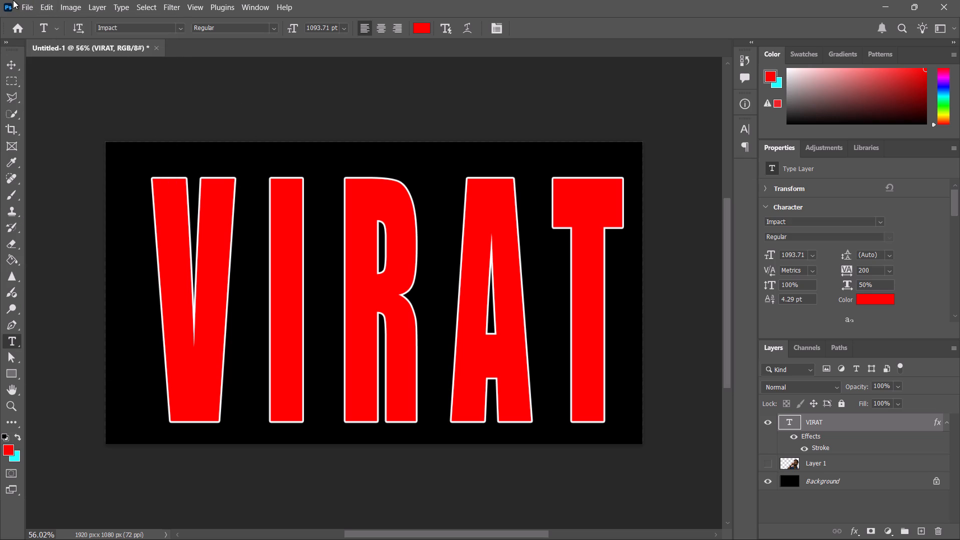
click(24, 0)
click(47, 28)
scroll(251, 181, down, 3)
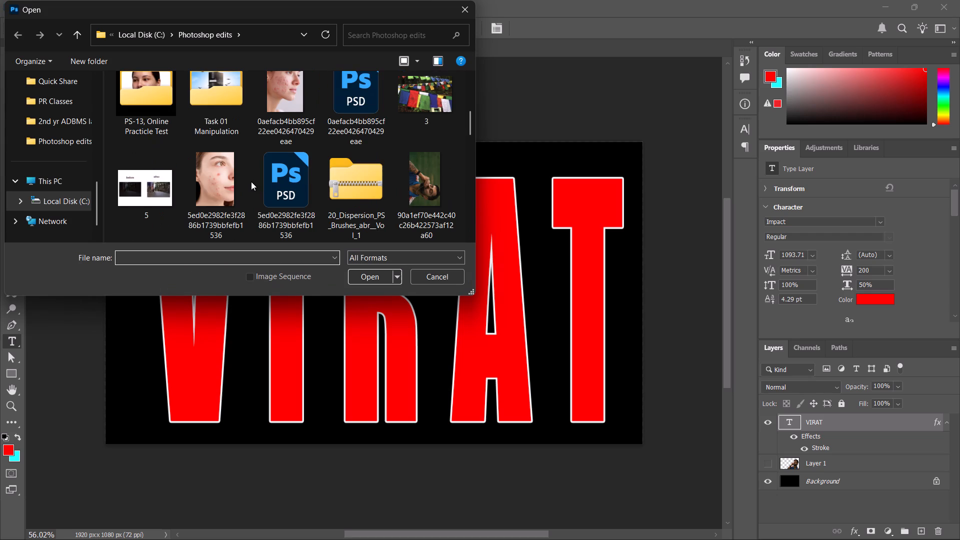
double_click(430, 183)
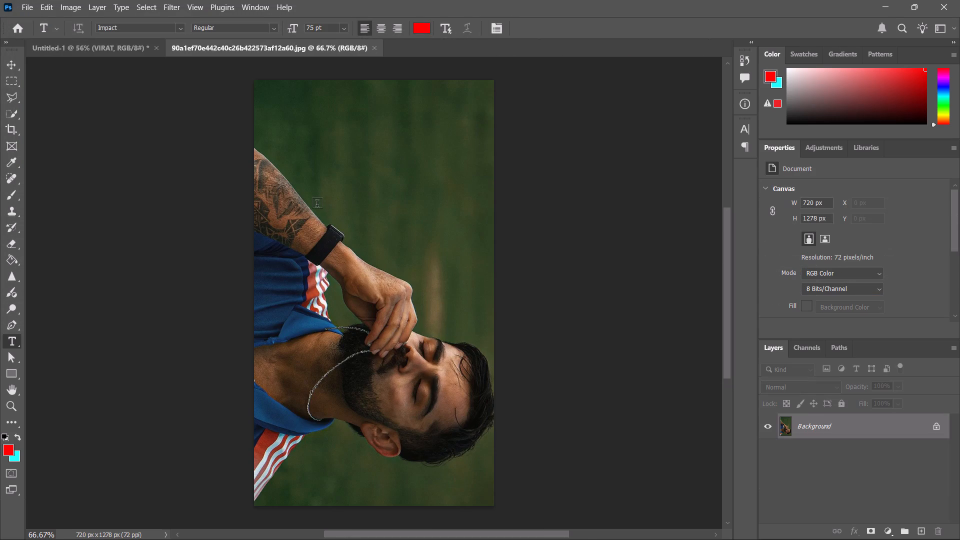
Switch to Chrome and reload the Pinterest search results for virat kohli.
click(28, 0)
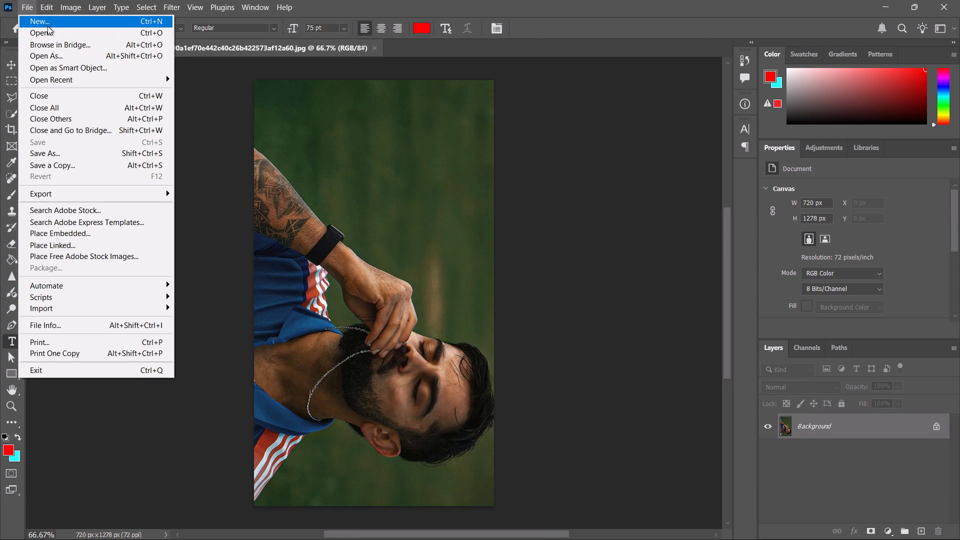
key(alt+Tab)
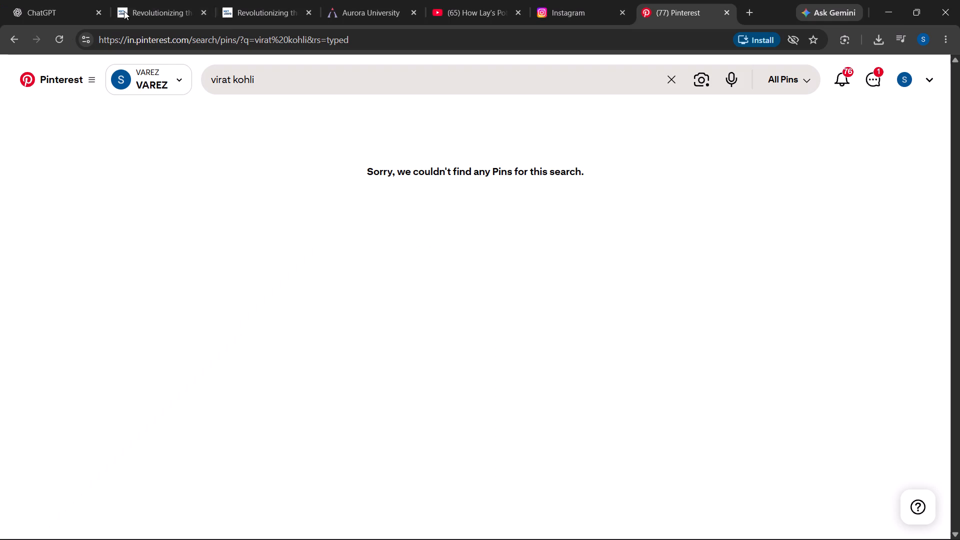
click(710, 0)
key(ctrl+r)
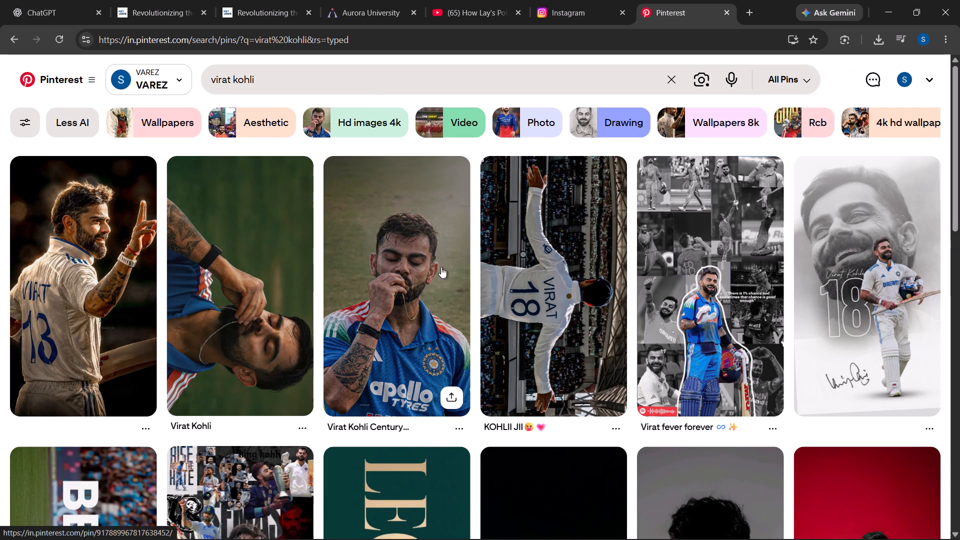
Save the KOHLII JII pin's image of the outstretched arms and VIRAT 18 shirt as a JPG in the Photoshop edits folder.
click(561, 288)
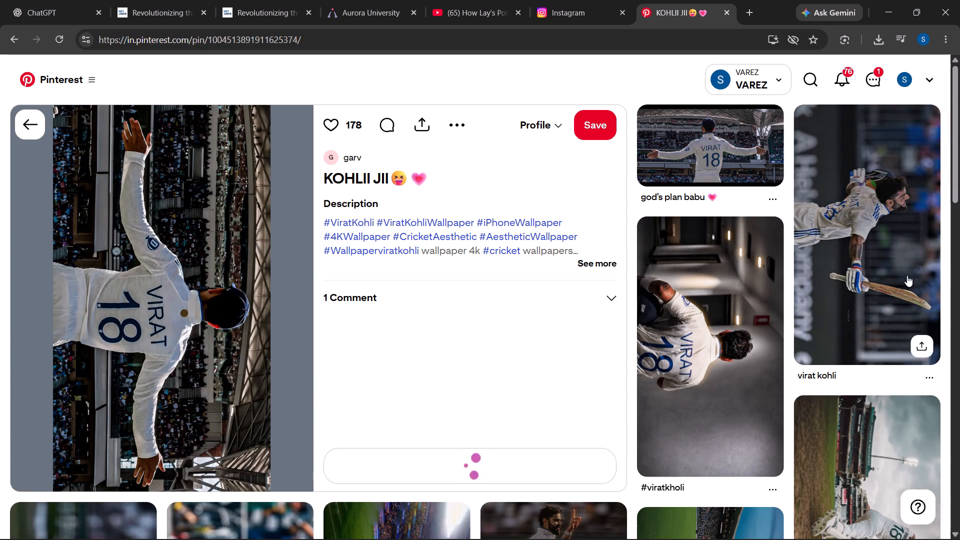
right_click(141, 328)
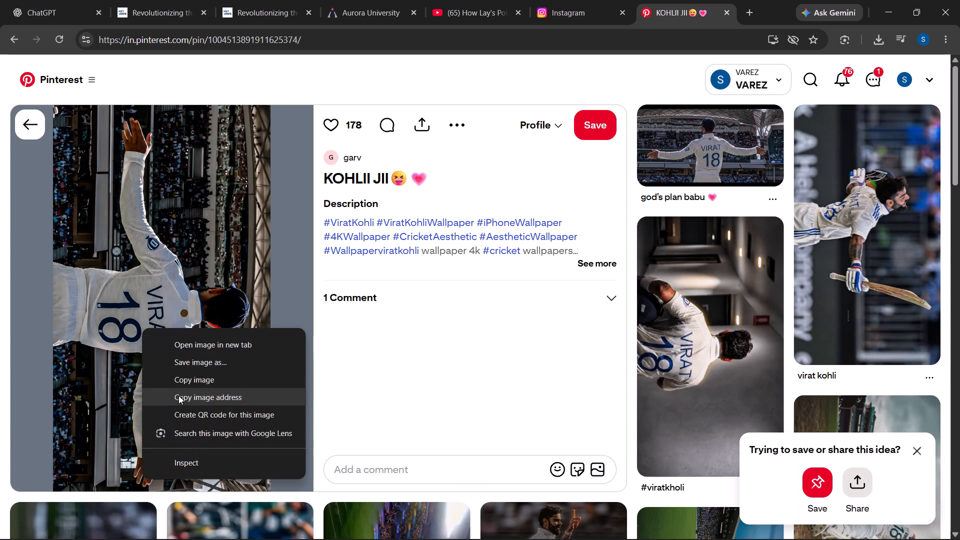
click(196, 361)
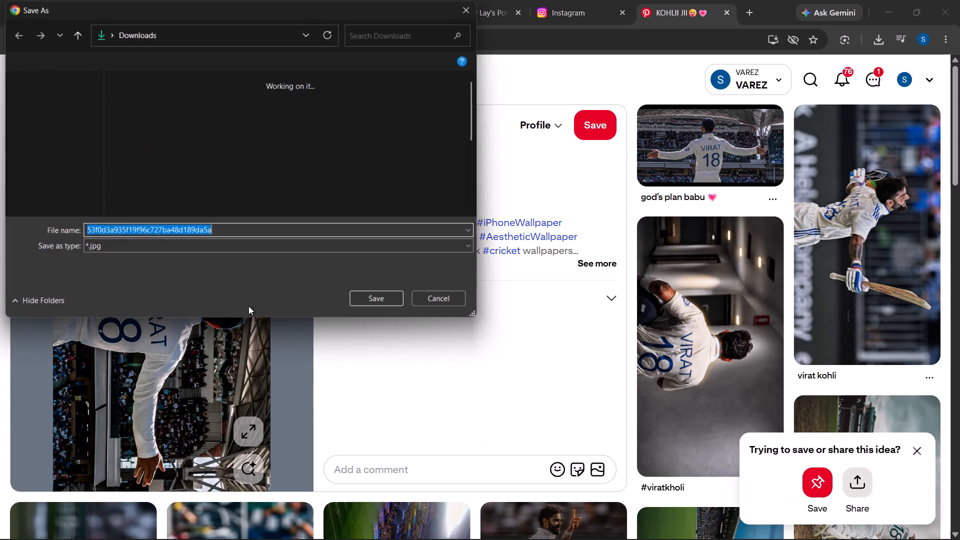
scroll(54, 194, down, 6)
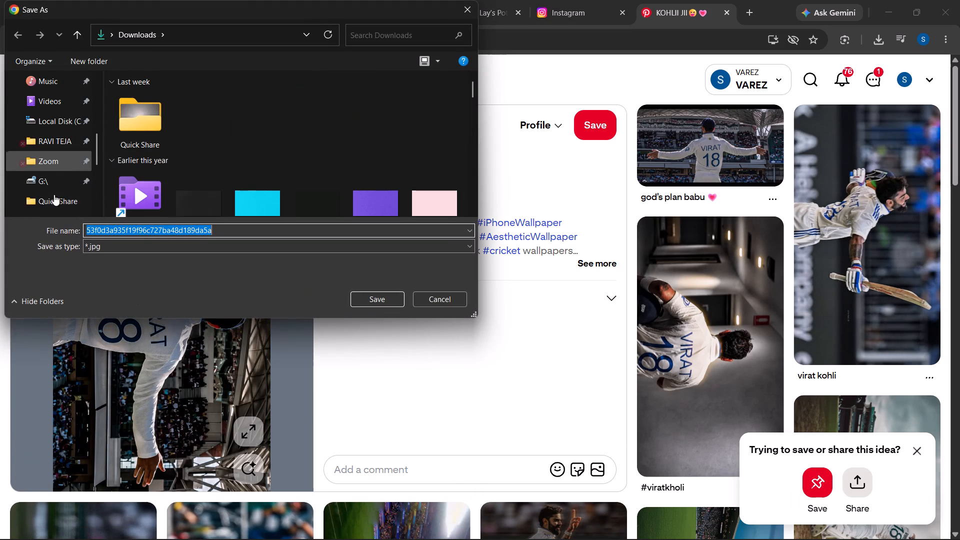
scroll(54, 194, down, 5)
double_click(54, 186)
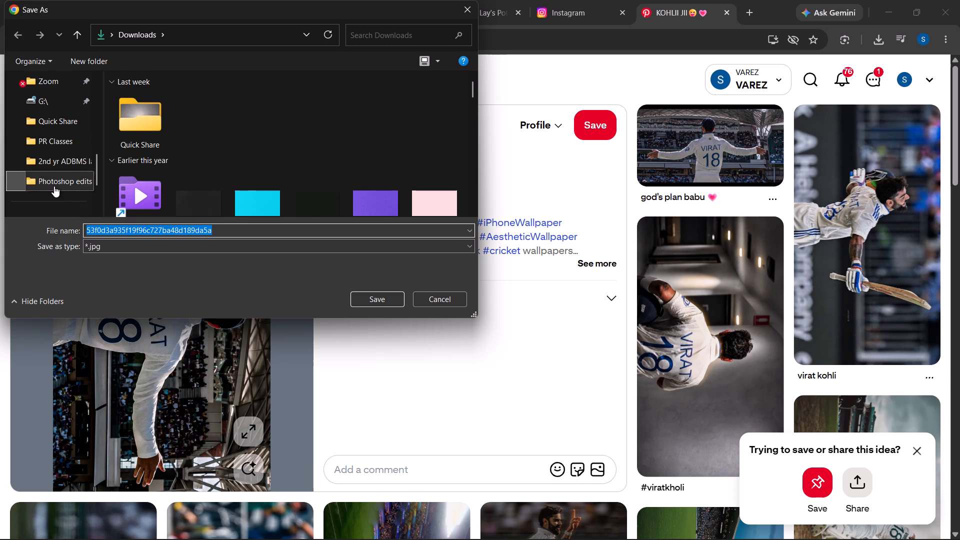
click(341, 302)
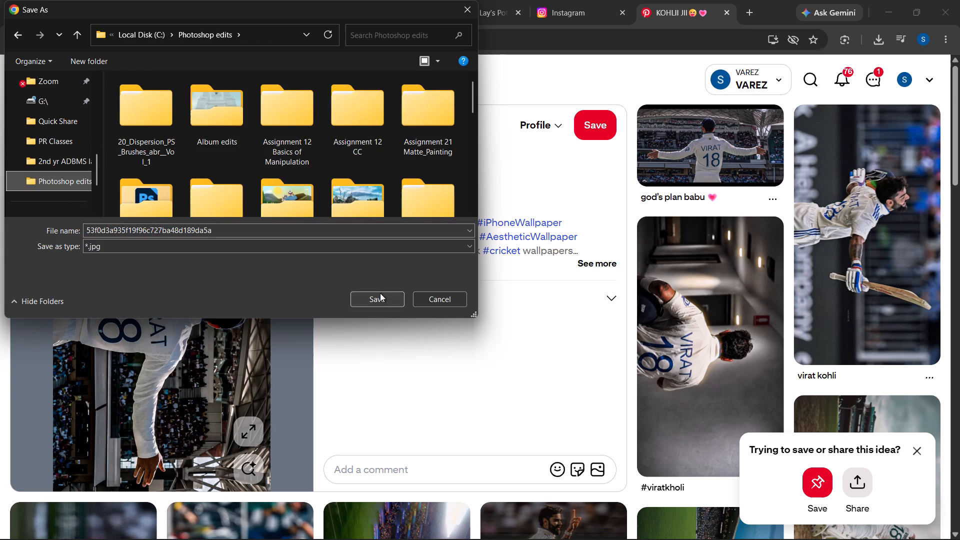
click(380, 293)
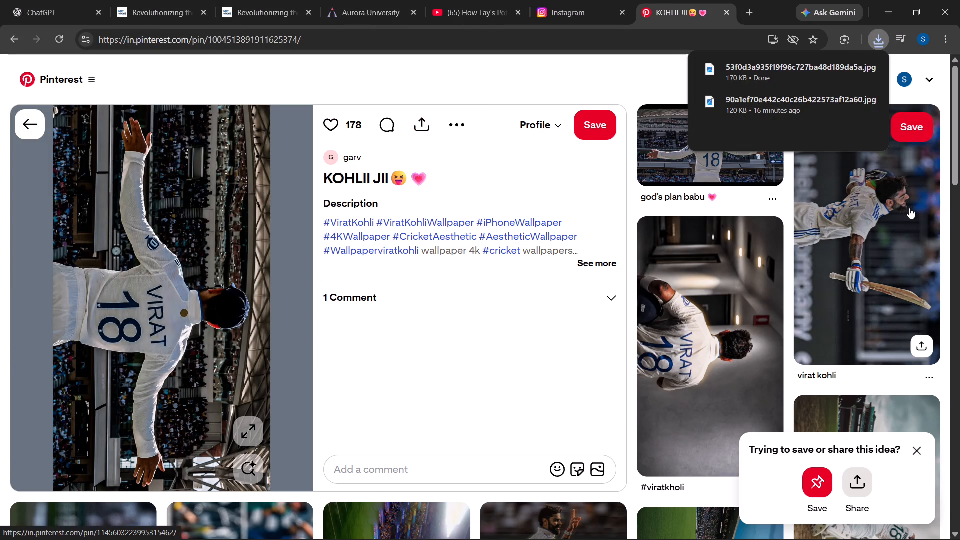
Open the related virat kohli pin in white kit with helmet and bat, and save its image to the Photoshop edits folder.
double_click(909, 208)
right_click(220, 297)
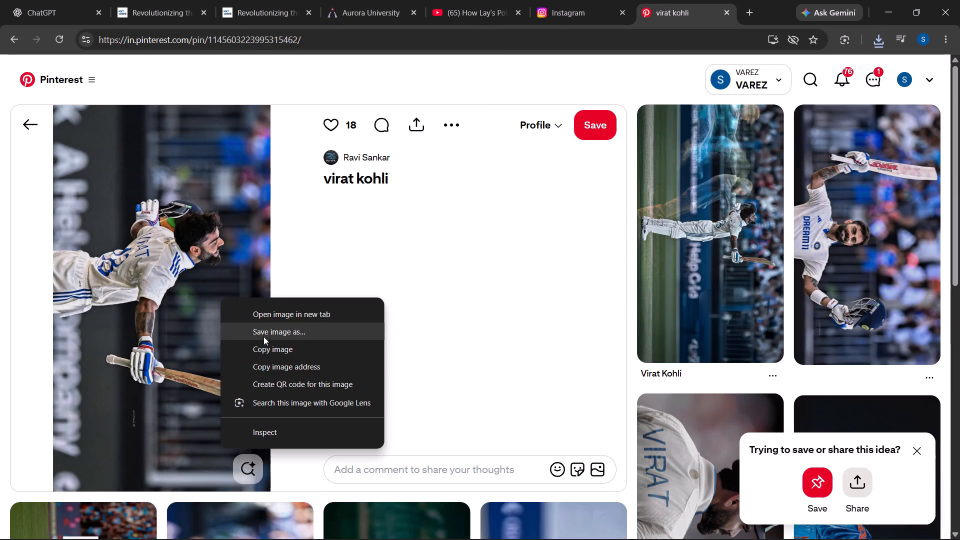
click(268, 339)
scroll(246, 170, down, 5)
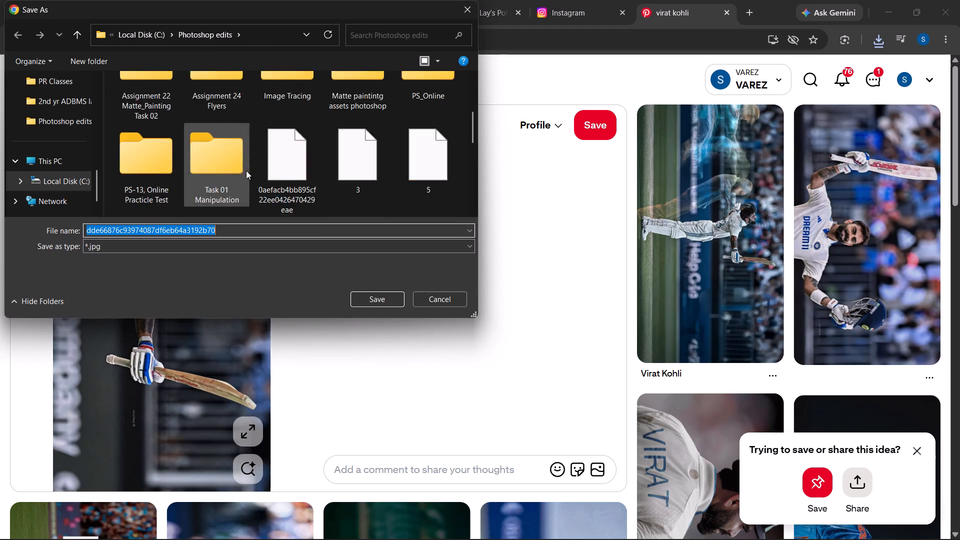
scroll(246, 170, down, 4)
click(369, 306)
Open the pin with the red jersey and gold helmet, enlarge its image and save it to the Photoshop edits folder.
scroll(688, 302, down, 13)
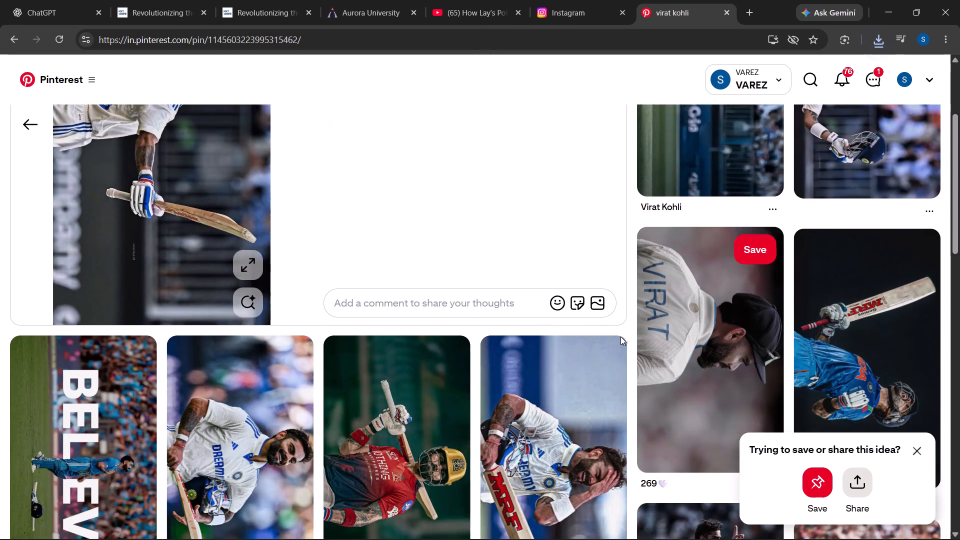
scroll(620, 336, down, 2)
click(419, 356)
right_click(270, 260)
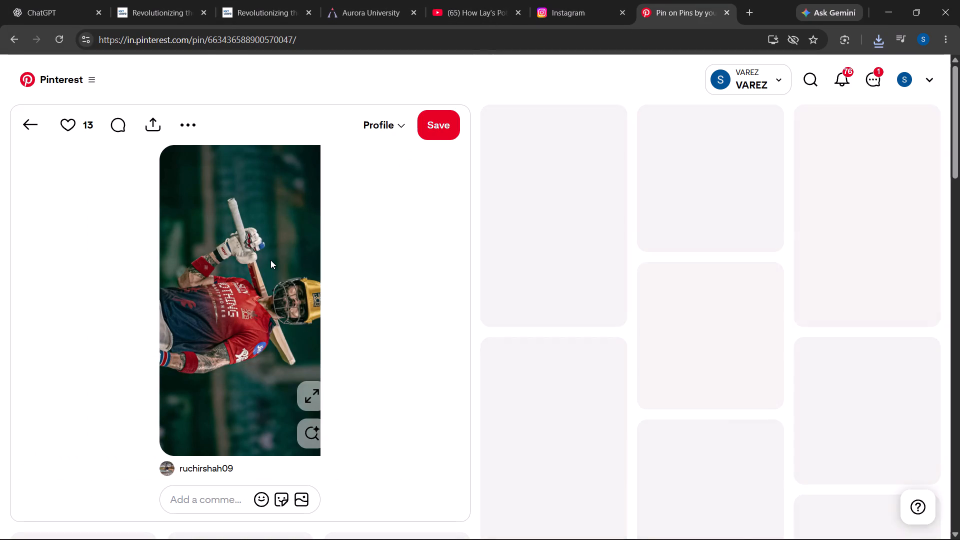
click(207, 275)
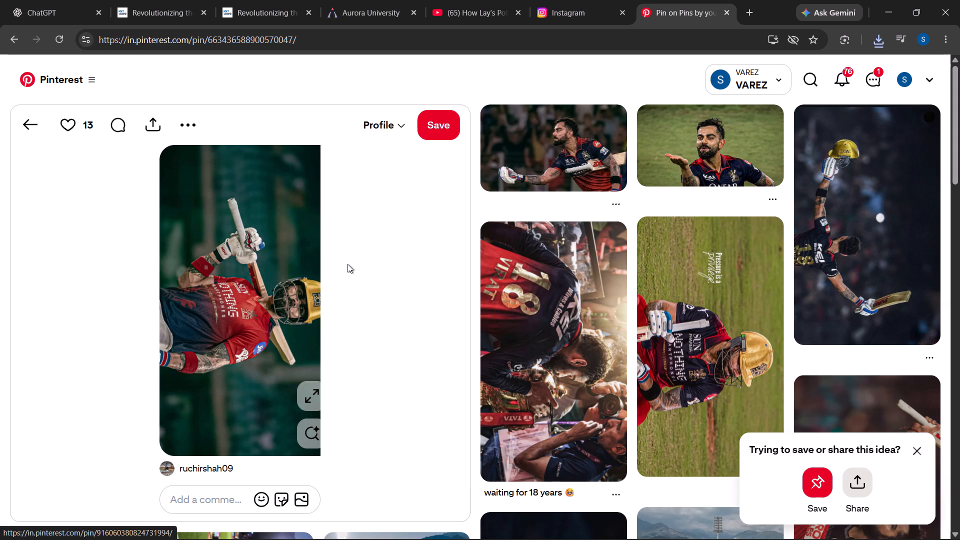
click(279, 279)
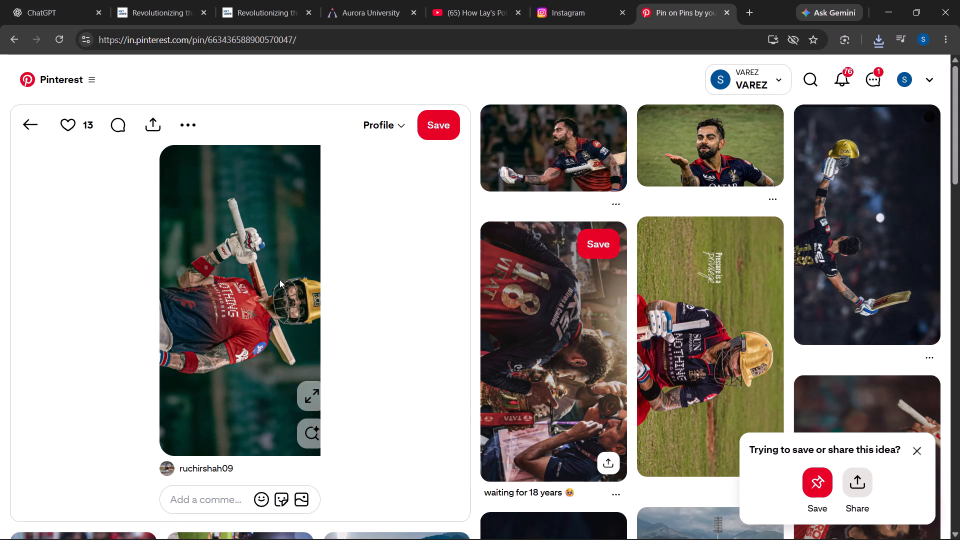
click(279, 279)
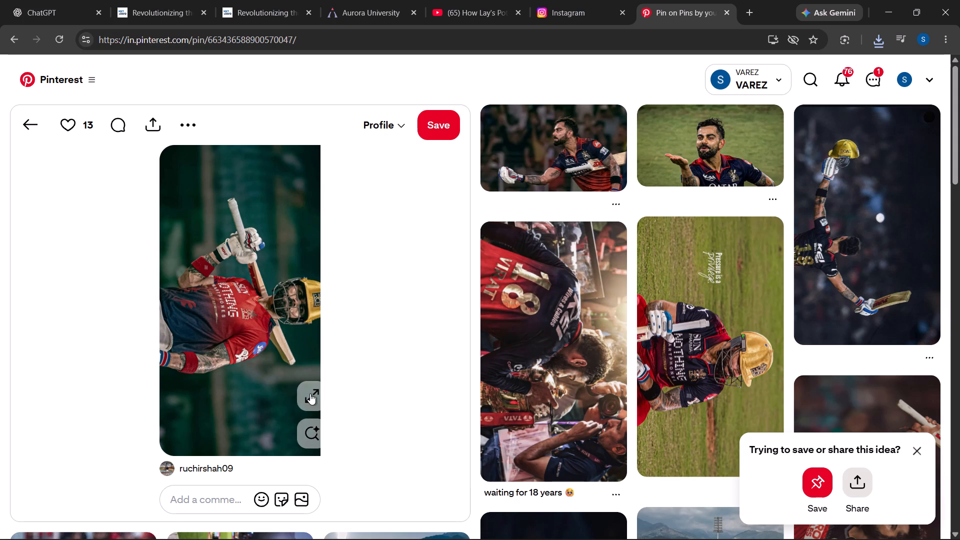
click(310, 393)
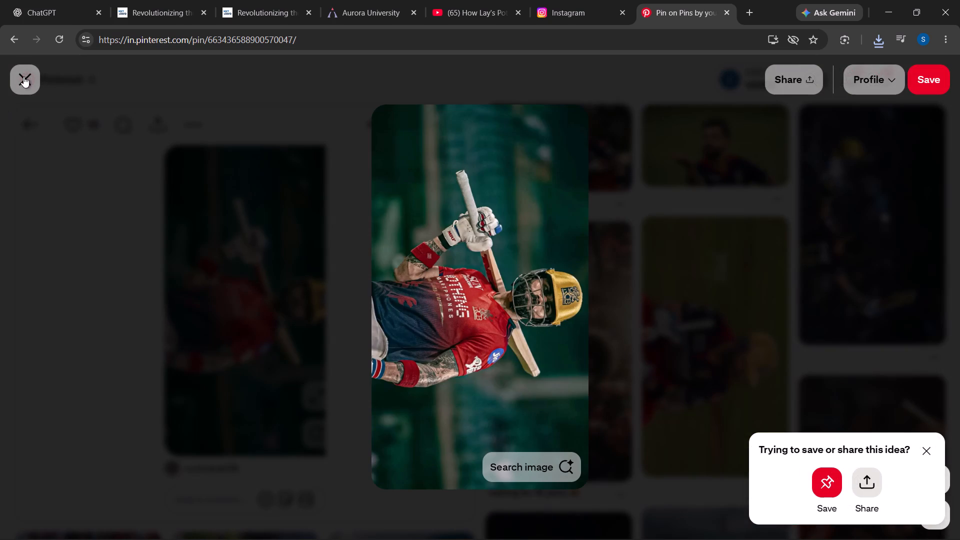
right_click(499, 350)
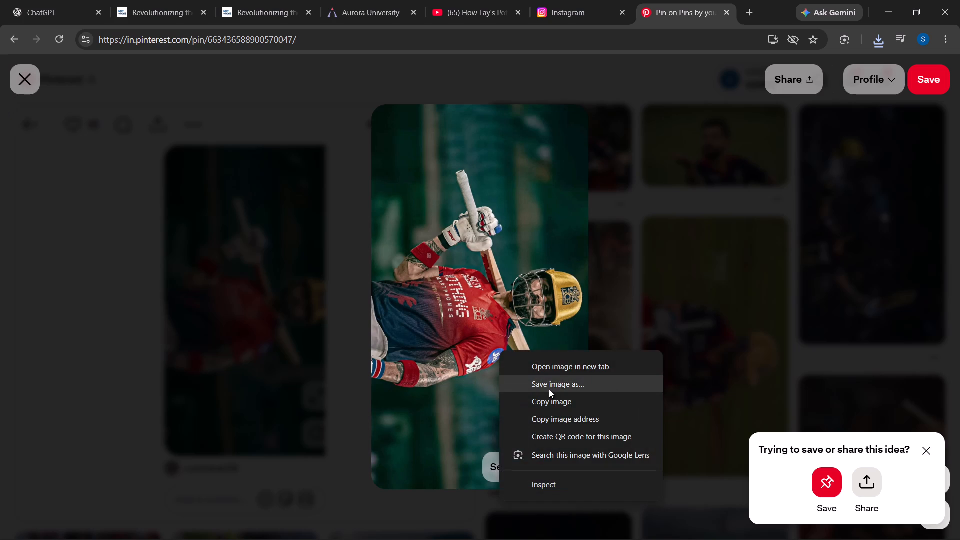
click(549, 389)
click(382, 306)
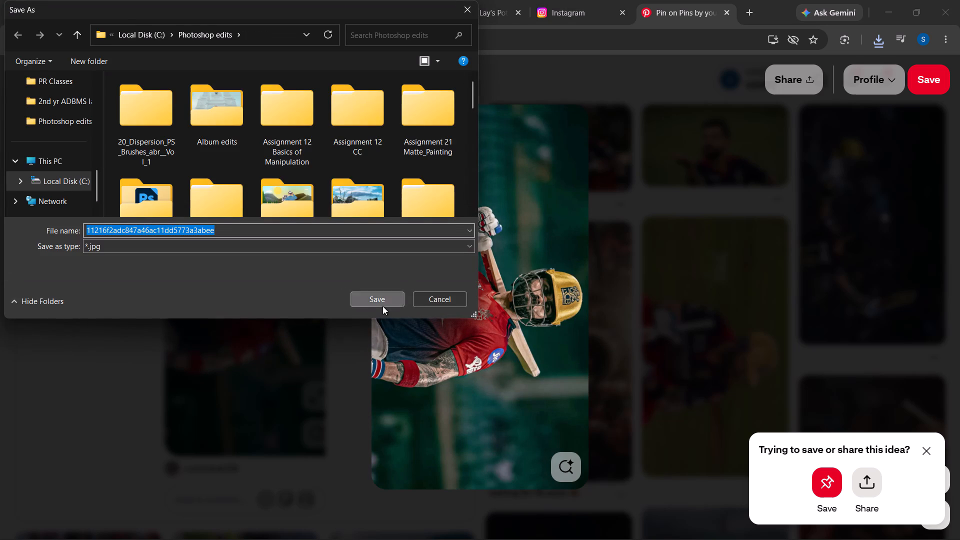
click(24, 78)
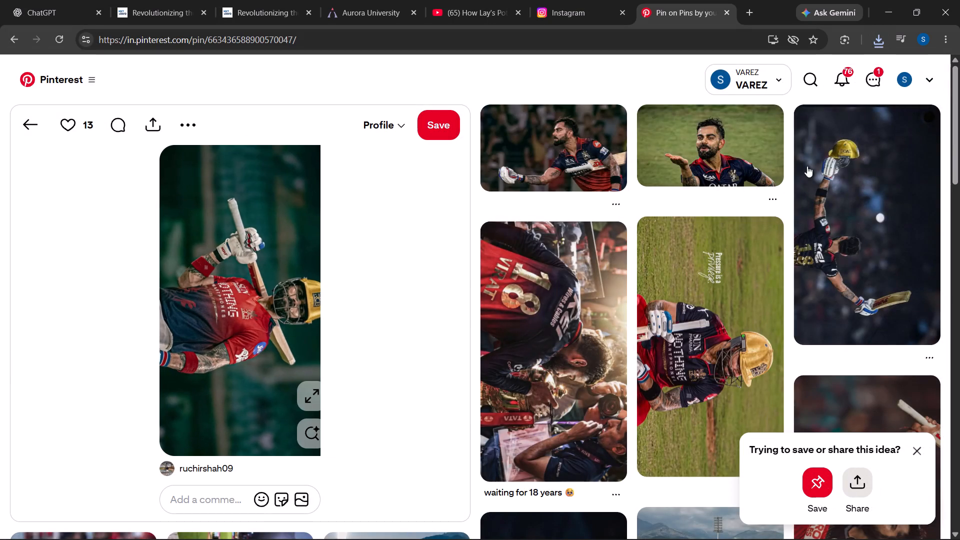
Open the related pin of Kohli blowing a kiss in the navy jersey and save its image to the Photoshop edits folder.
scroll(651, 176, down, 8)
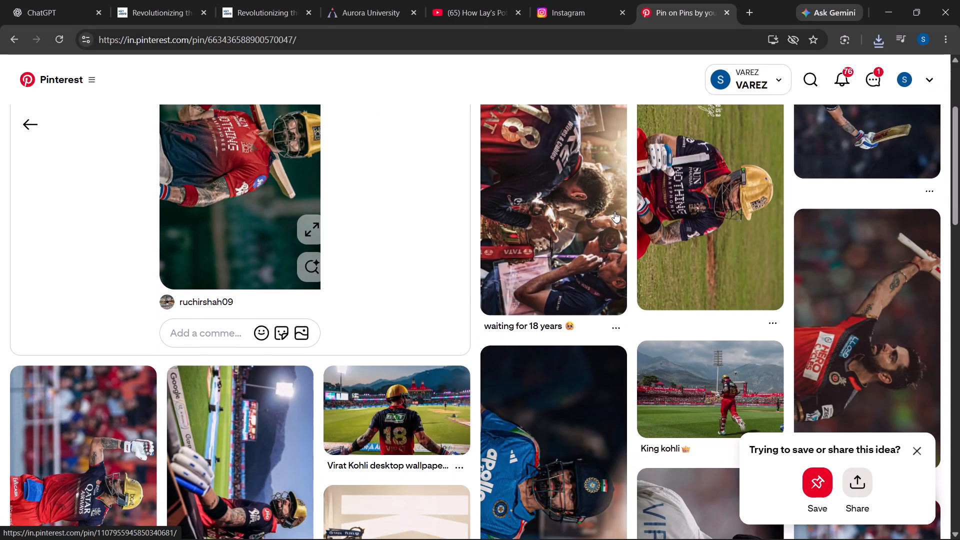
scroll(601, 266, up, 6)
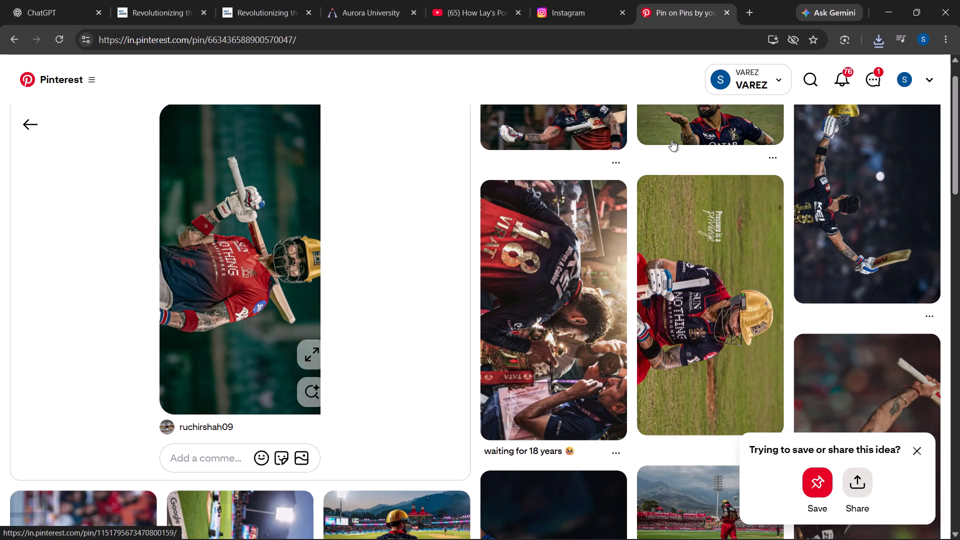
click(671, 140)
right_click(220, 293)
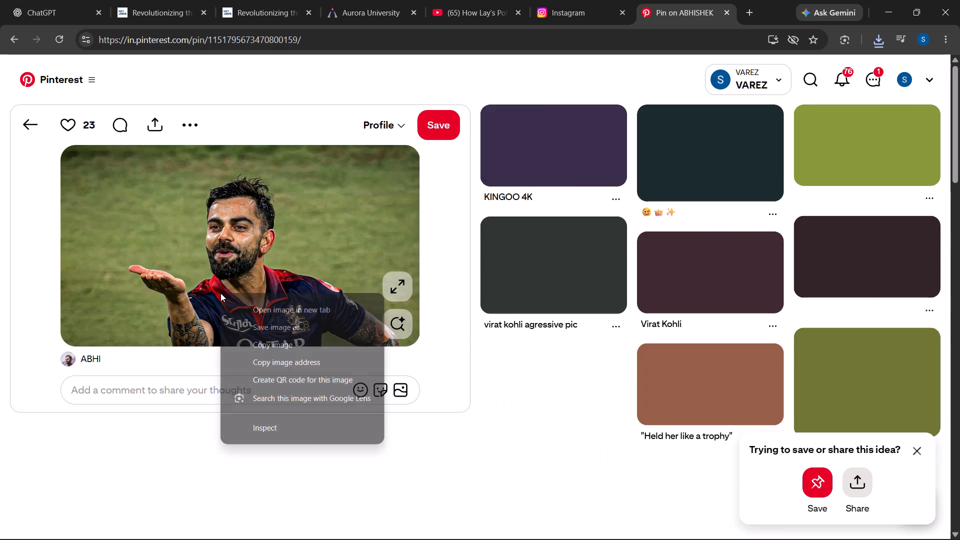
click(330, 326)
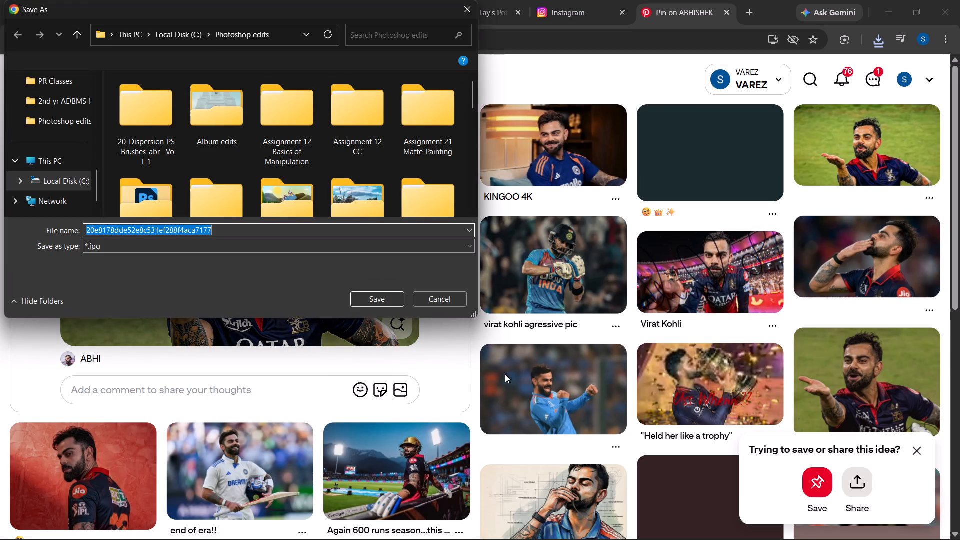
click(387, 295)
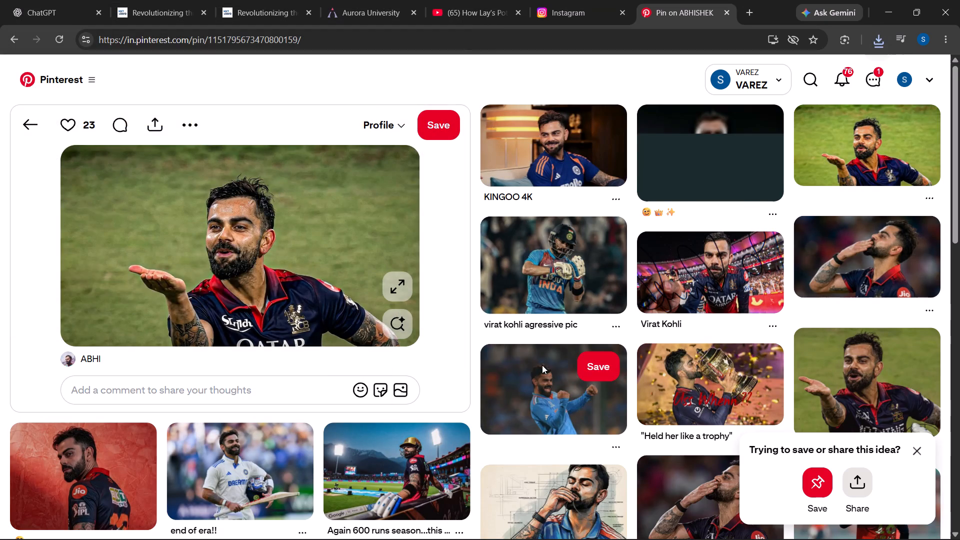
Open the related pin of Kohli smiling in the blue champions shirt against a dark stadium, and save its image to the Photoshop edits folder.
click(542, 365)
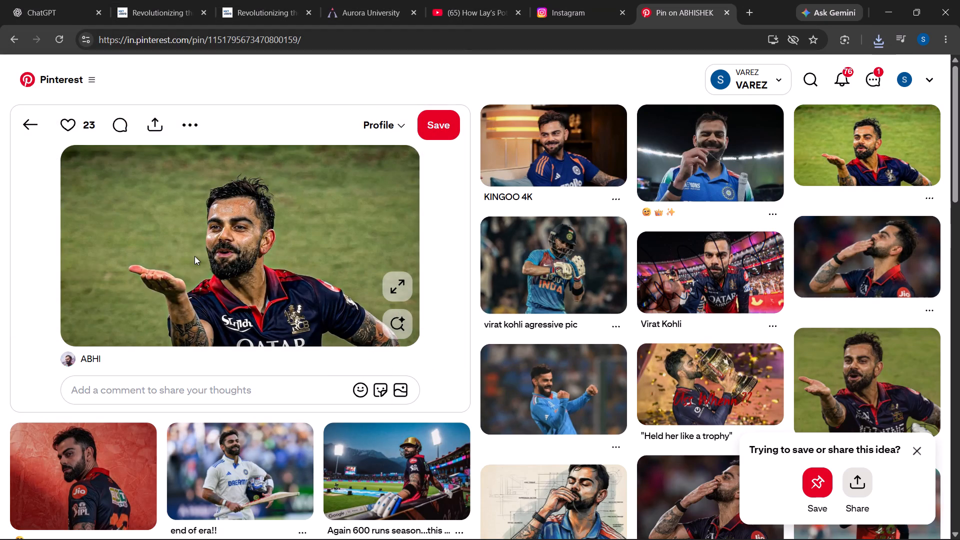
click(665, 155)
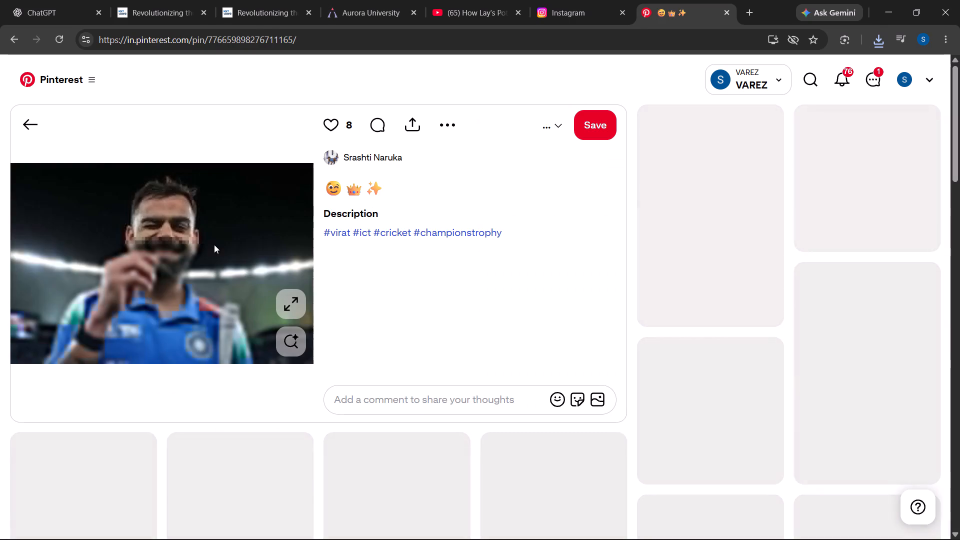
right_click(214, 244)
click(275, 275)
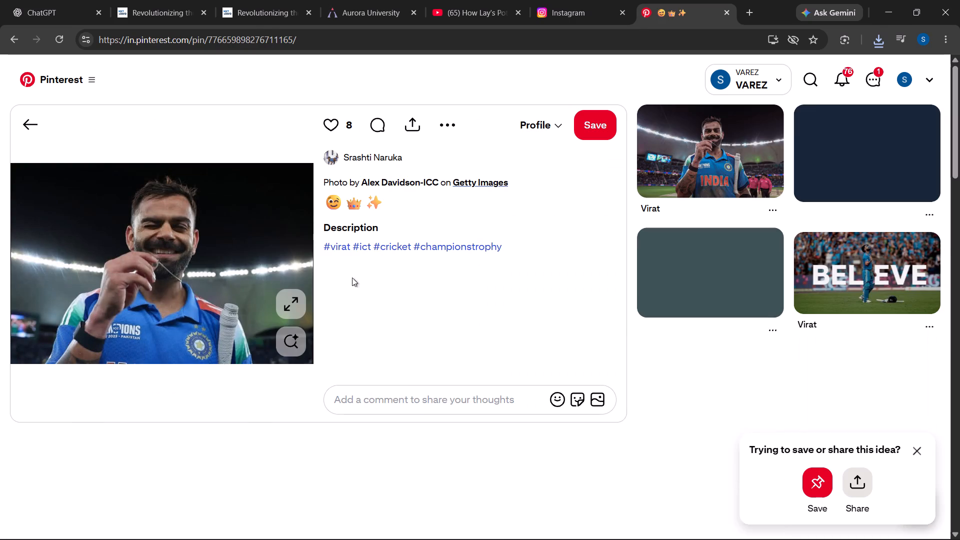
click(374, 295)
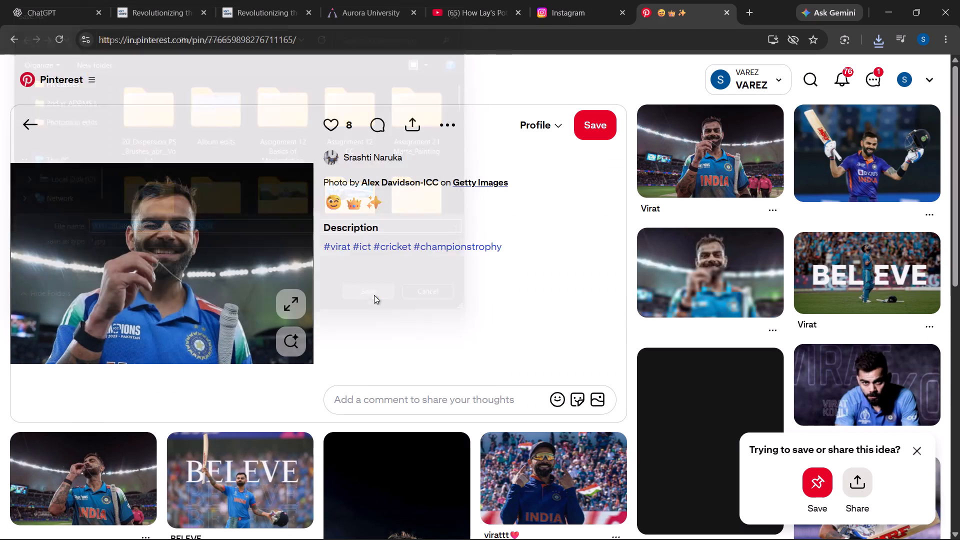
Return to the previous pin, open the related one with raised fists in the blue India jersey, and save its image to Photoshop edits.
click(32, 122)
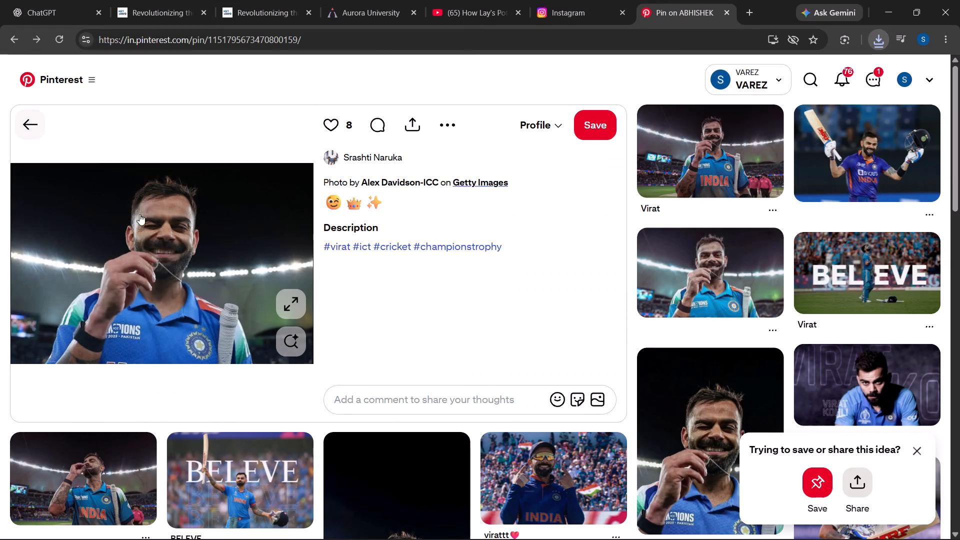
click(507, 386)
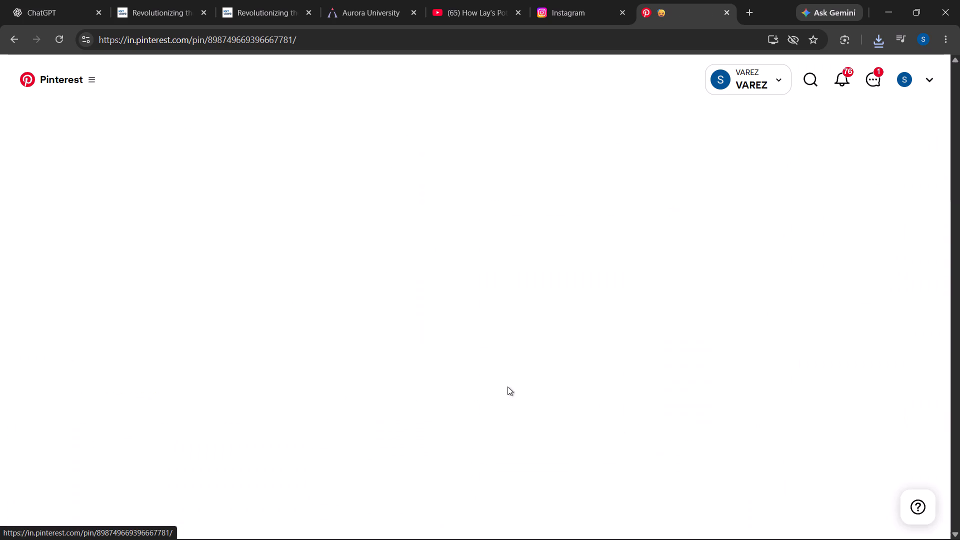
right_click(199, 229)
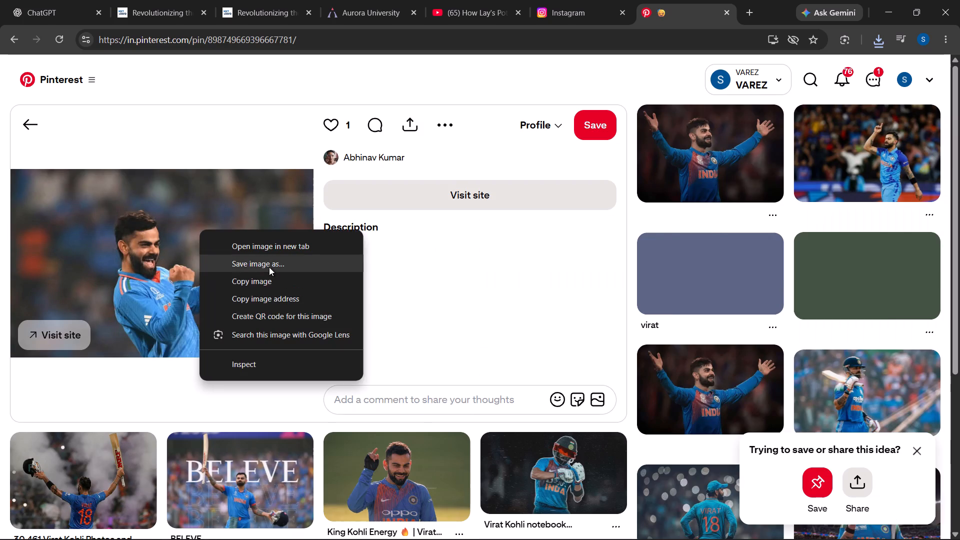
click(269, 267)
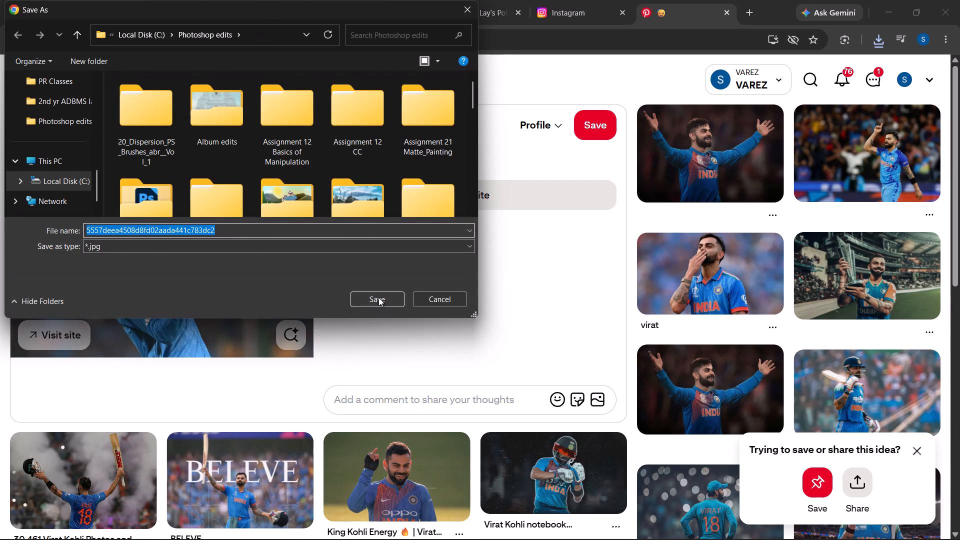
click(378, 297)
Switch to Photoshop and open the six saved Kohli photos together from the Photoshop edits folder.
key(alt+Tab)
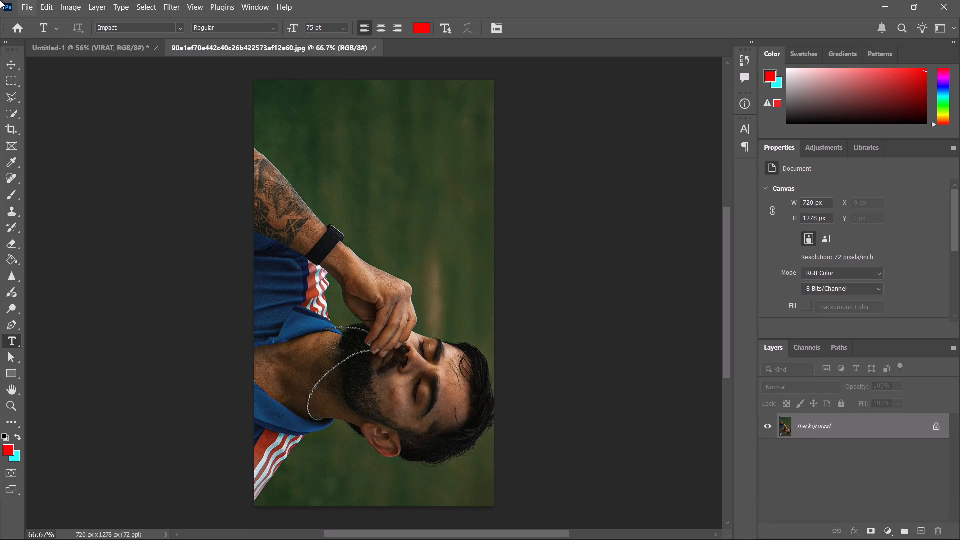
click(30, 4)
click(48, 37)
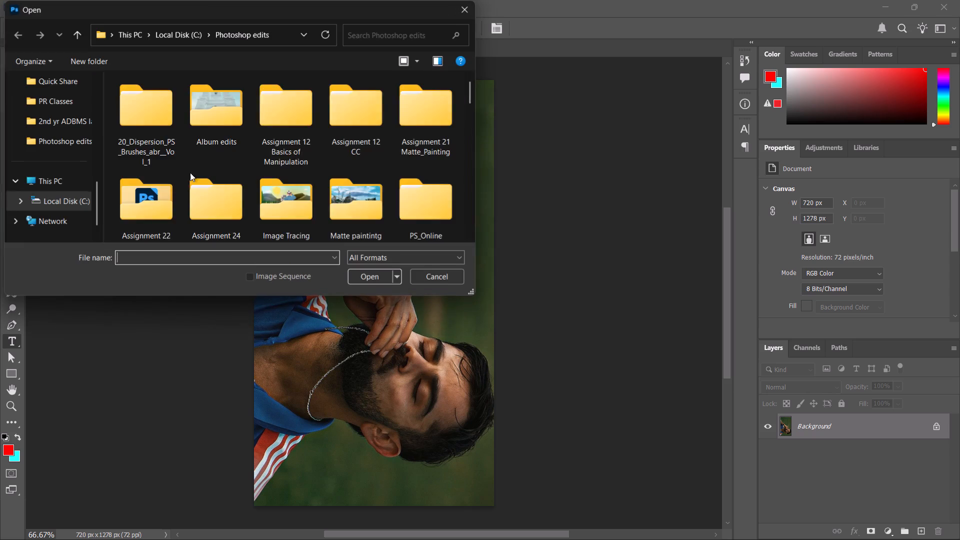
scroll(313, 150, down, 4)
scroll(273, 155, up, 1)
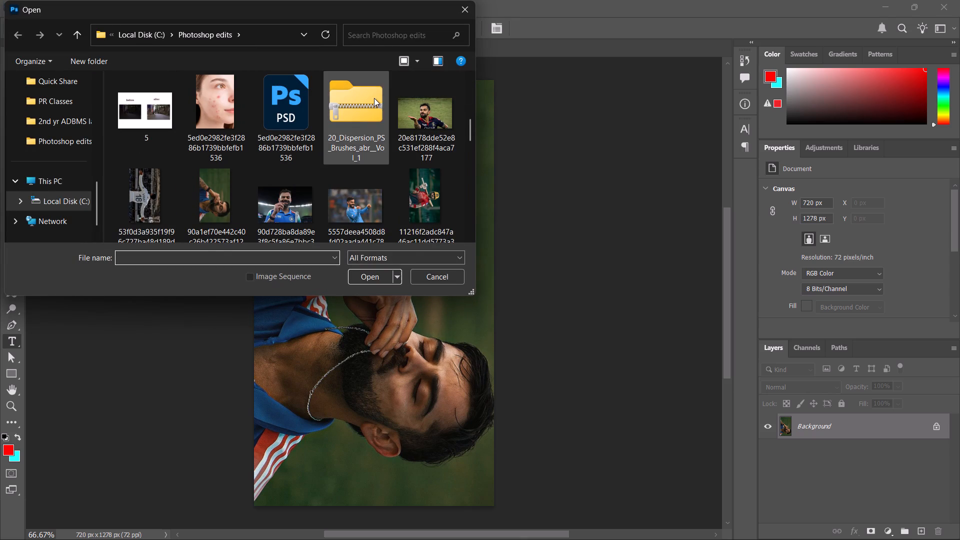
drag(391, 76, 461, 220)
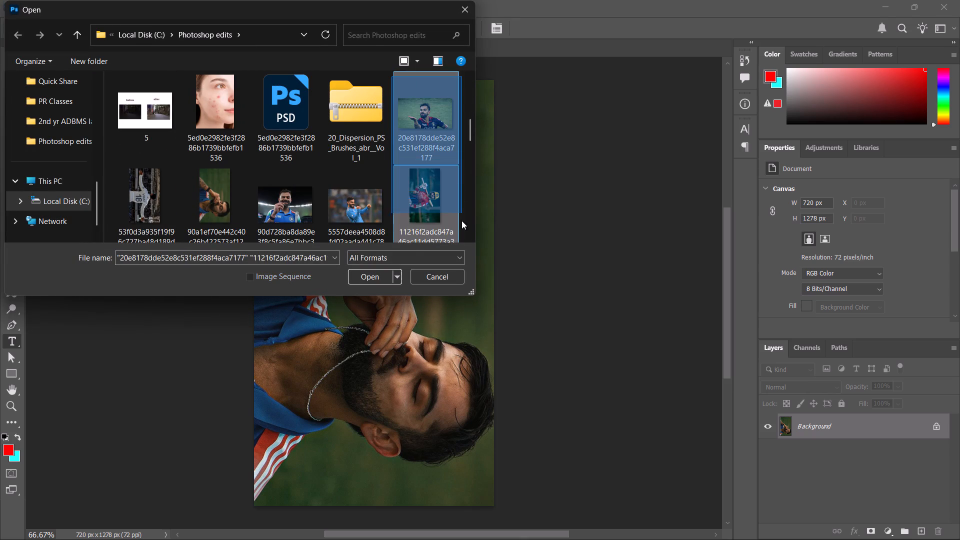
drag(461, 220, 461, 181)
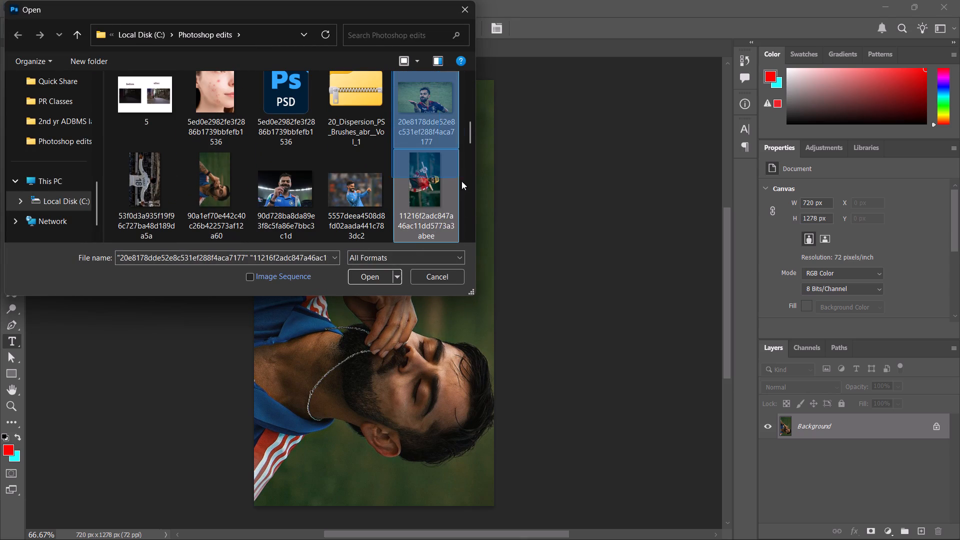
drag(461, 181, 468, 201)
click(468, 201)
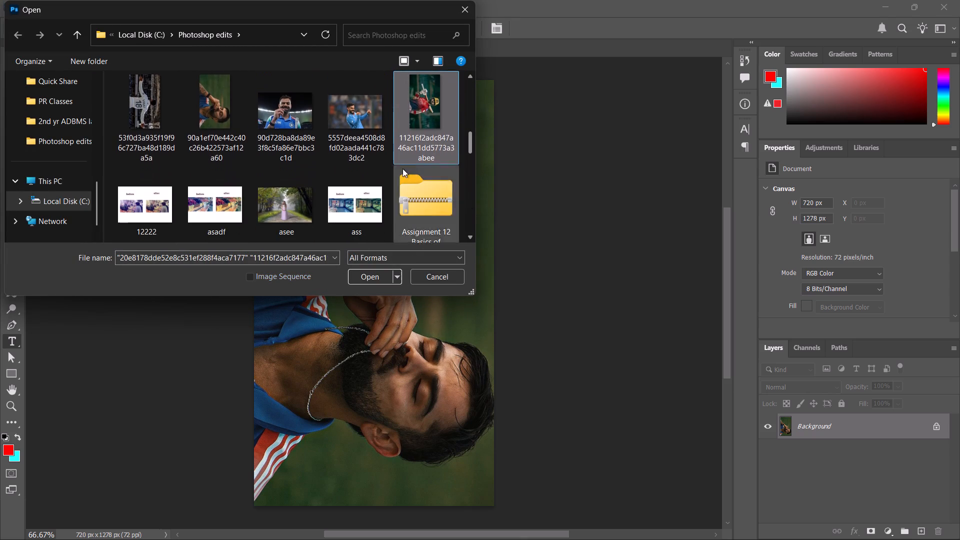
ctrl+click(157, 118)
ctrl+click(249, 118)
ctrl+click(230, 118)
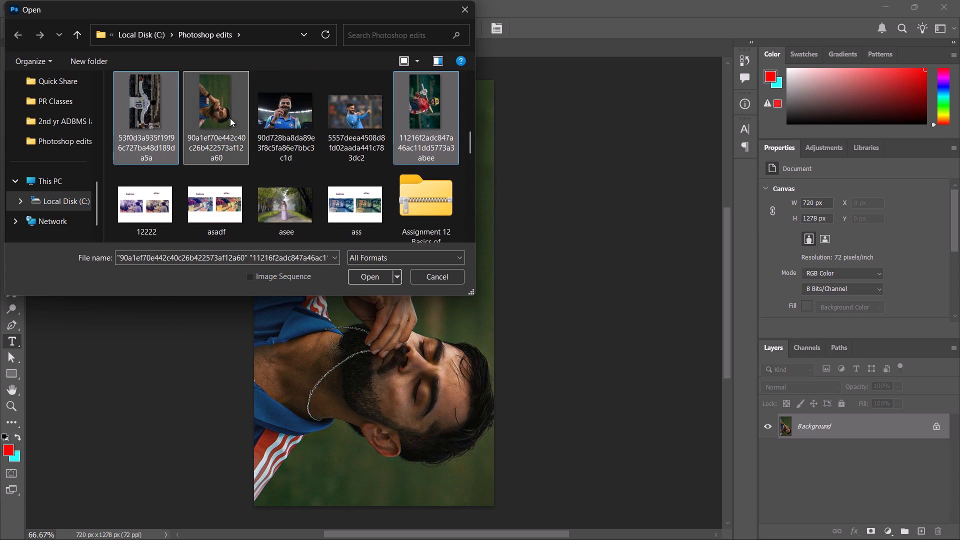
ctrl+click(277, 124)
ctrl+click(371, 120)
ctrl+scroll(367, 122, up, 4)
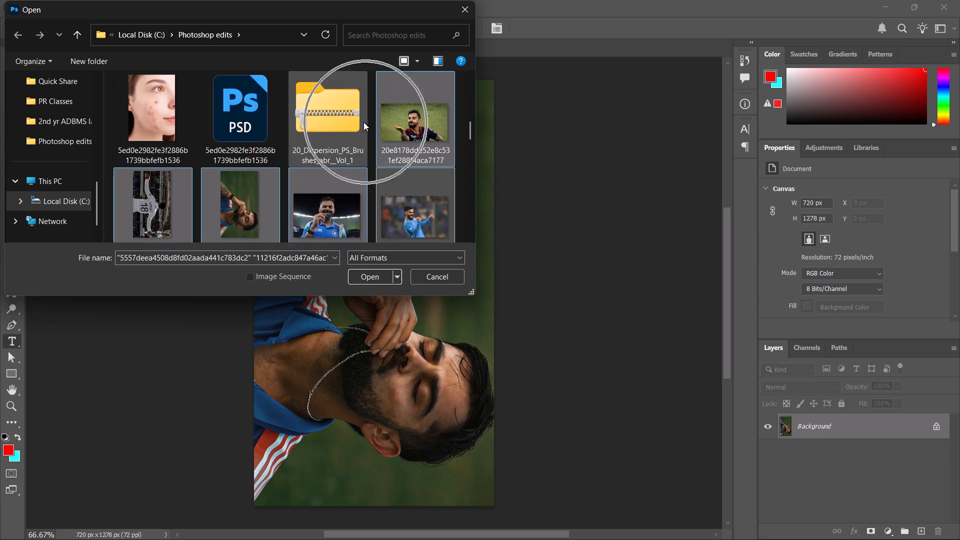
ctrl+scroll(363, 122, up, 1)
ctrl+scroll(359, 139, down, 4)
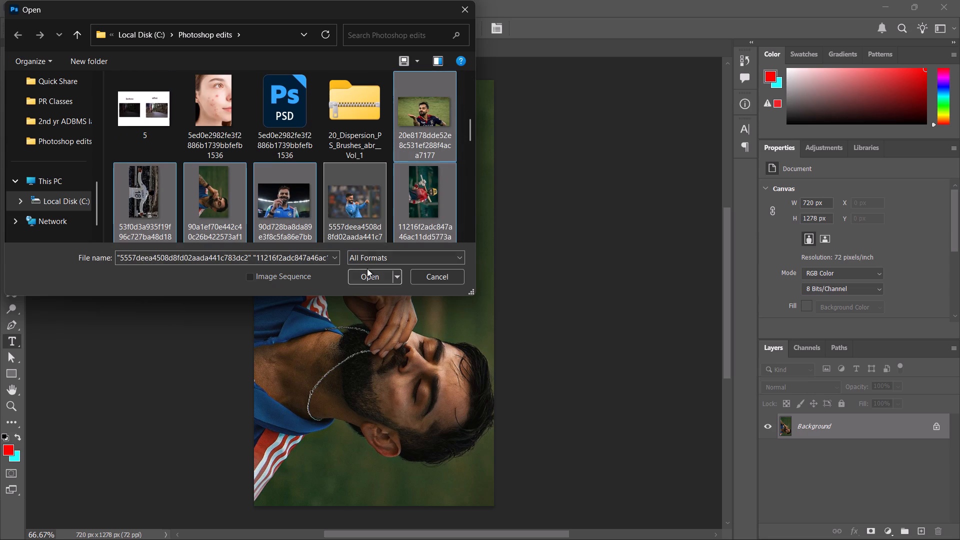
click(367, 268)
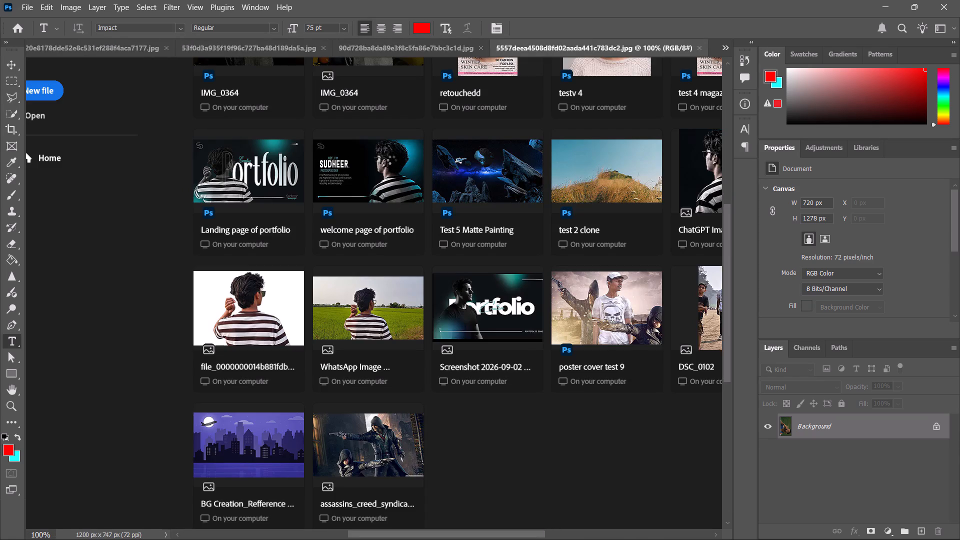
Unlock the Background layer of the red jersey and gold helmet photo.
ctrl+scroll(413, 212, up, 5)
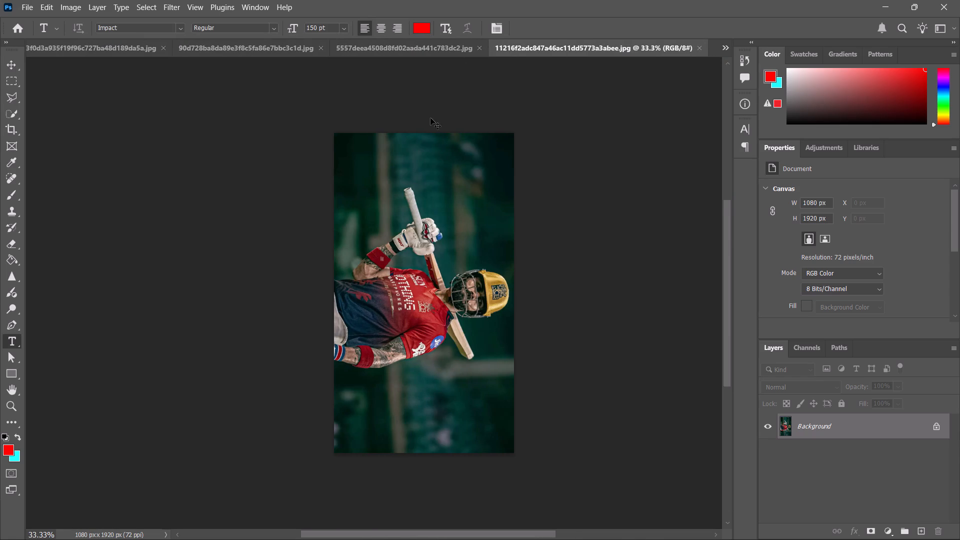
scroll(430, 159, down, 3)
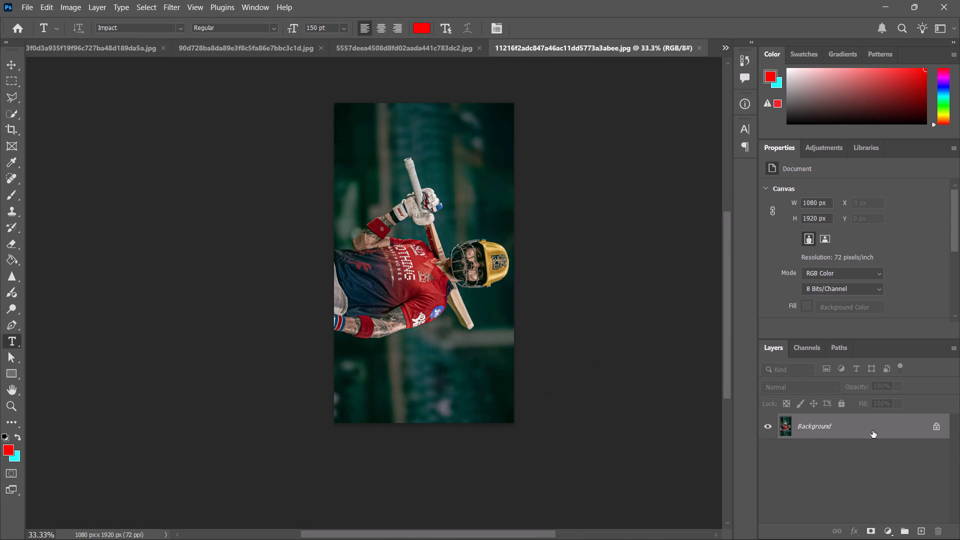
click(938, 422)
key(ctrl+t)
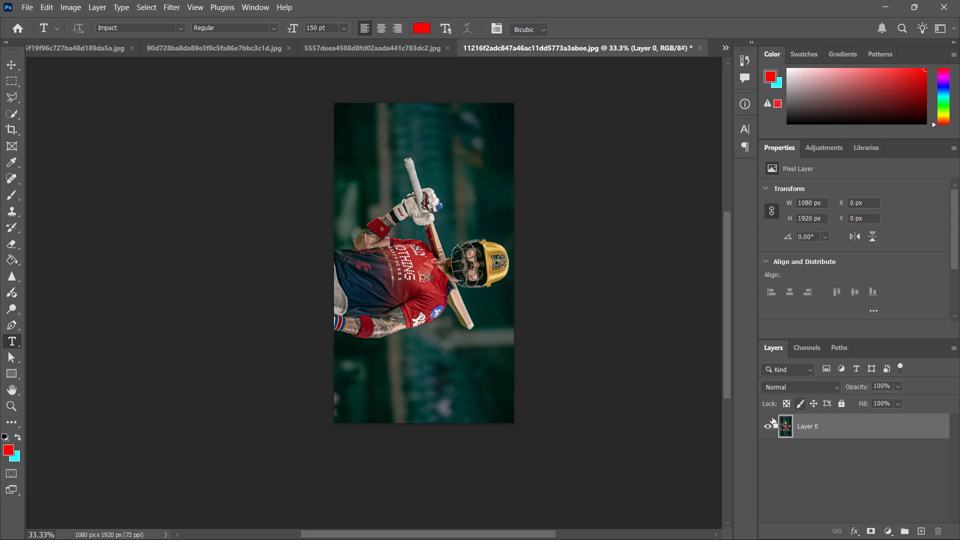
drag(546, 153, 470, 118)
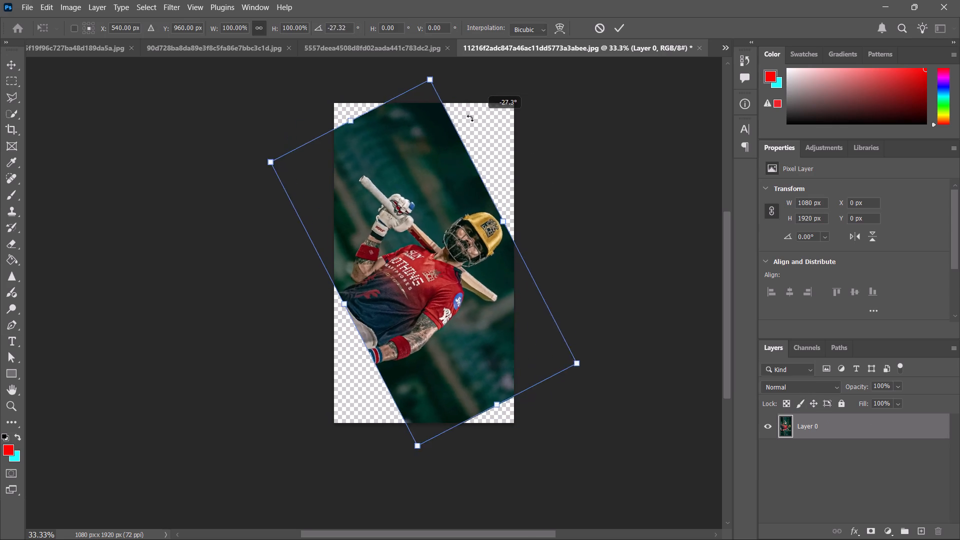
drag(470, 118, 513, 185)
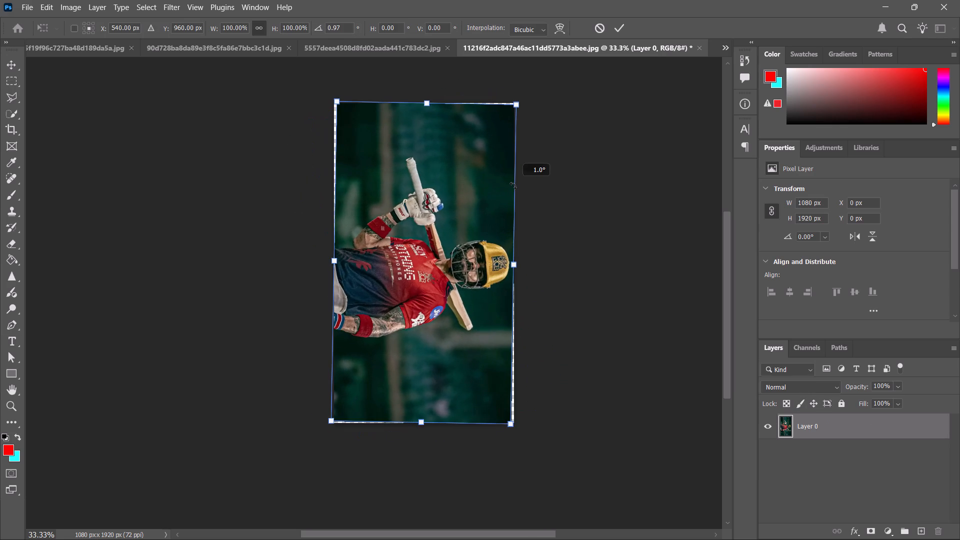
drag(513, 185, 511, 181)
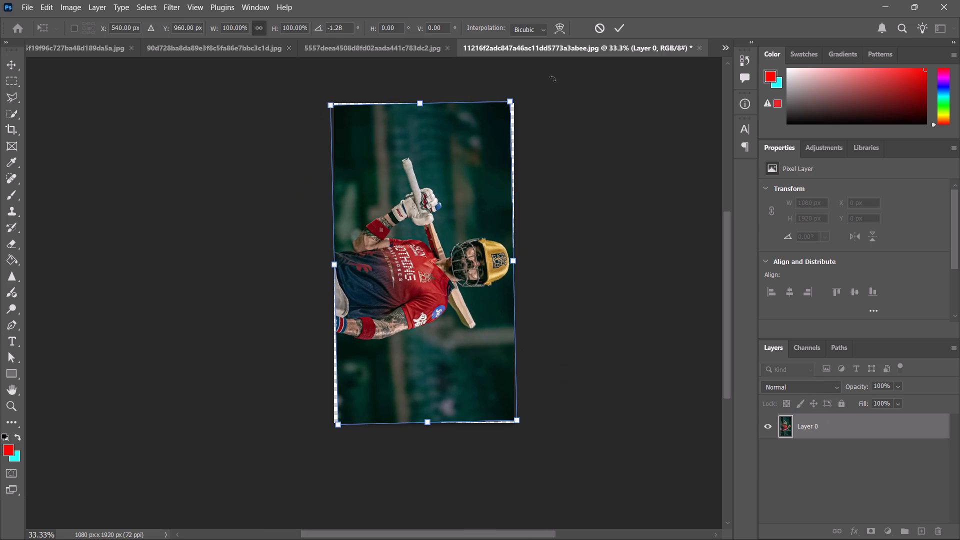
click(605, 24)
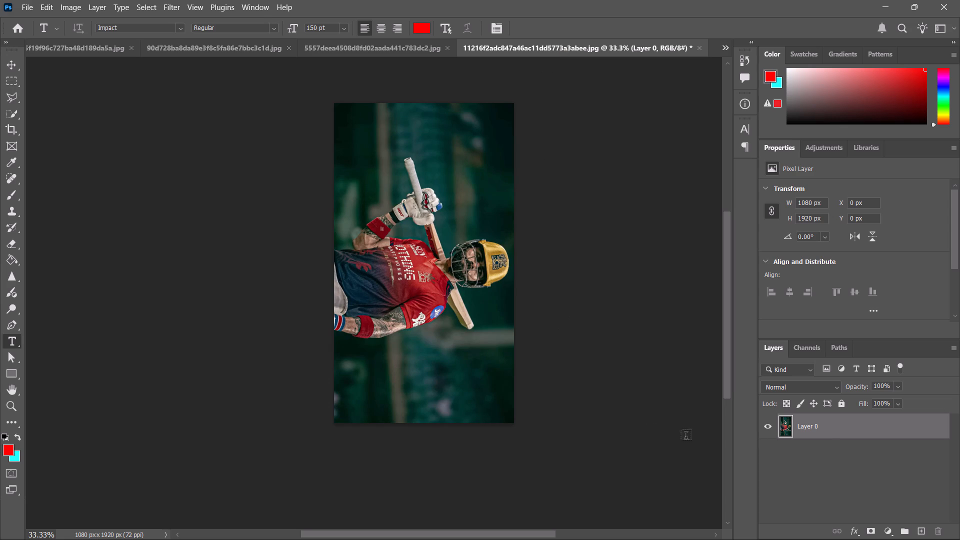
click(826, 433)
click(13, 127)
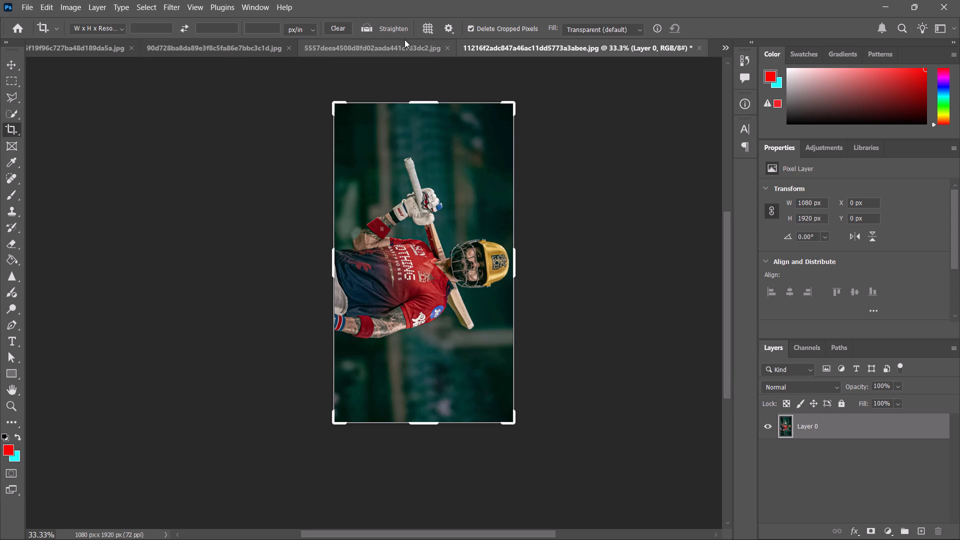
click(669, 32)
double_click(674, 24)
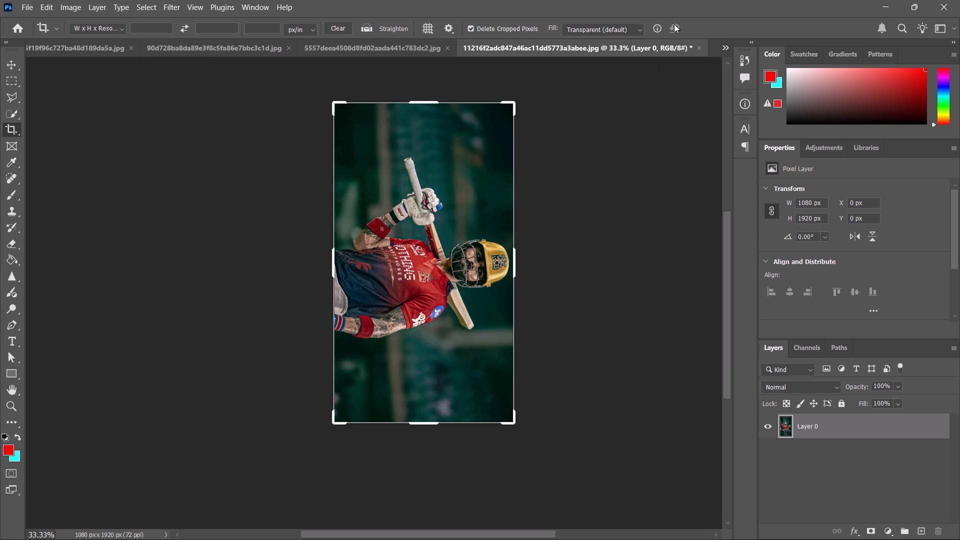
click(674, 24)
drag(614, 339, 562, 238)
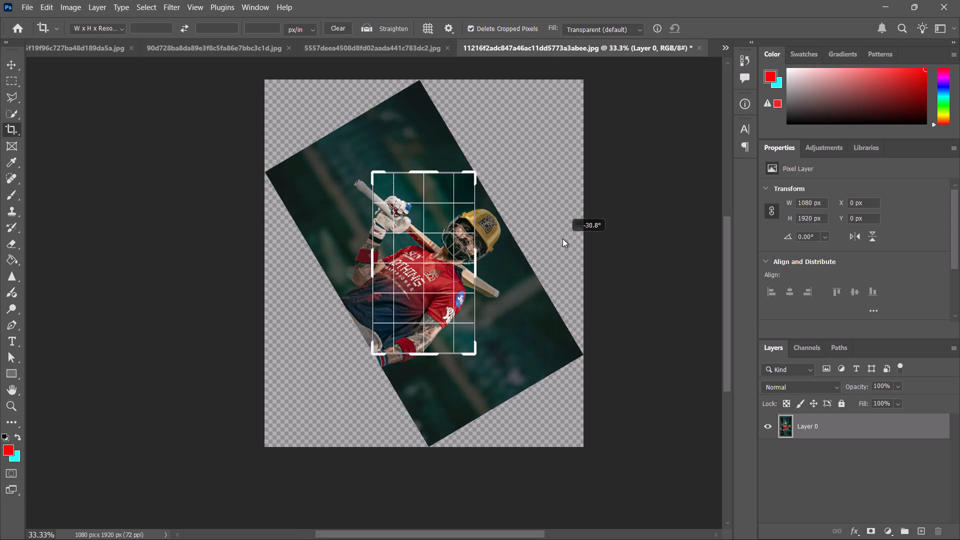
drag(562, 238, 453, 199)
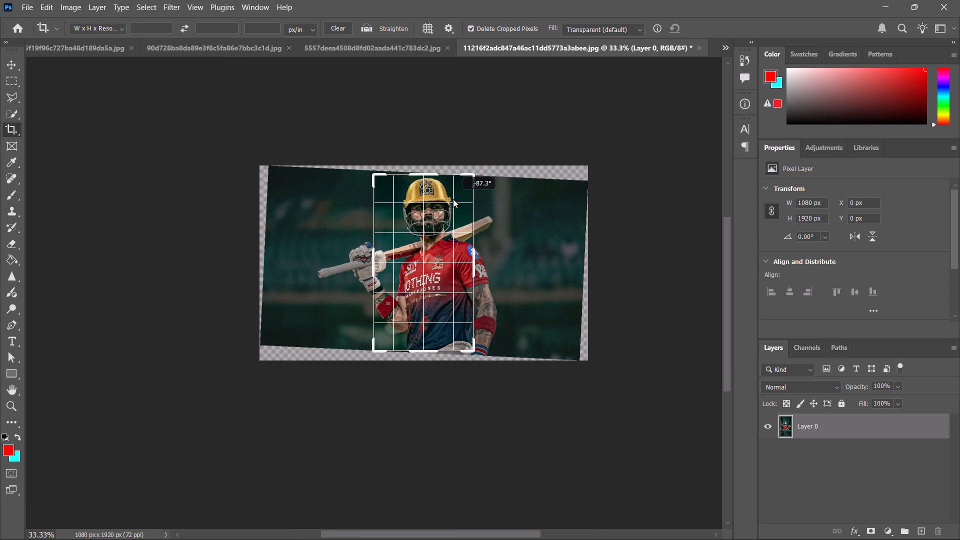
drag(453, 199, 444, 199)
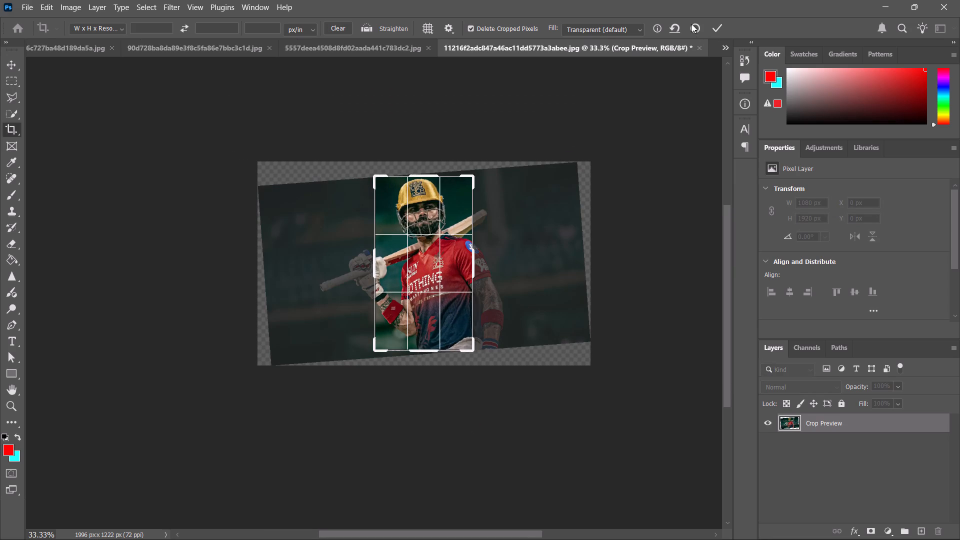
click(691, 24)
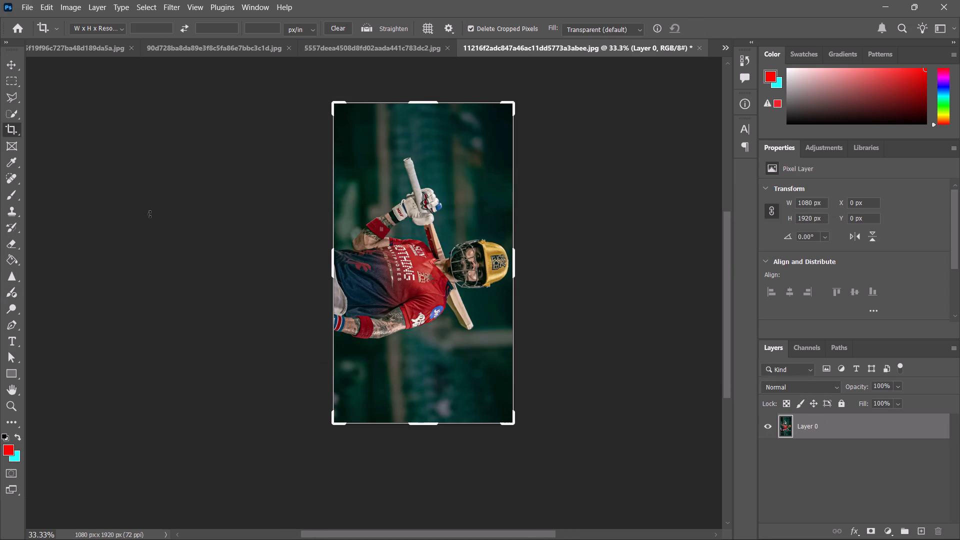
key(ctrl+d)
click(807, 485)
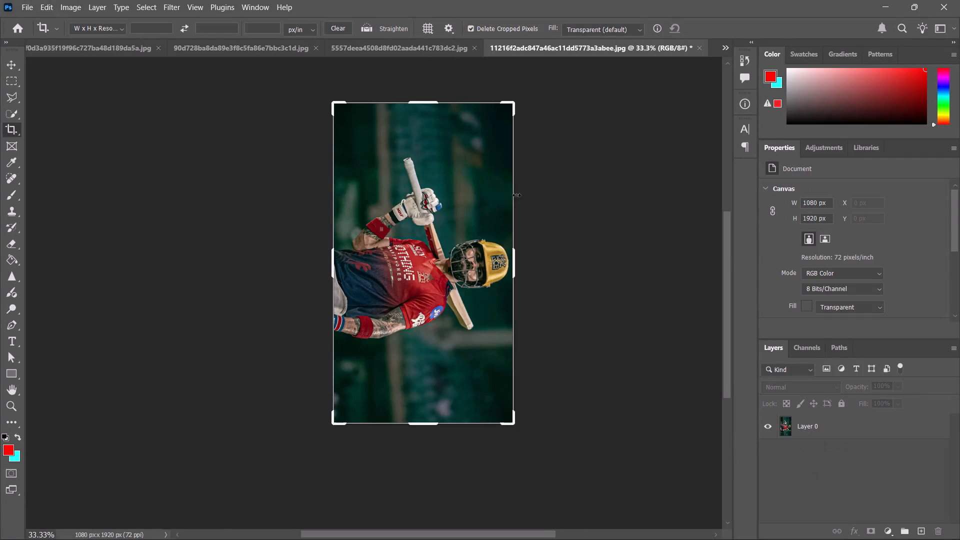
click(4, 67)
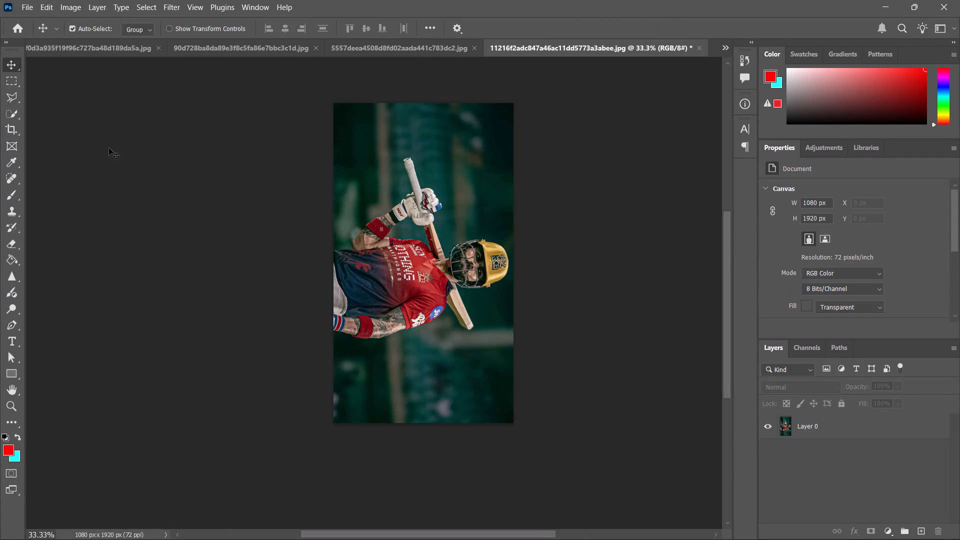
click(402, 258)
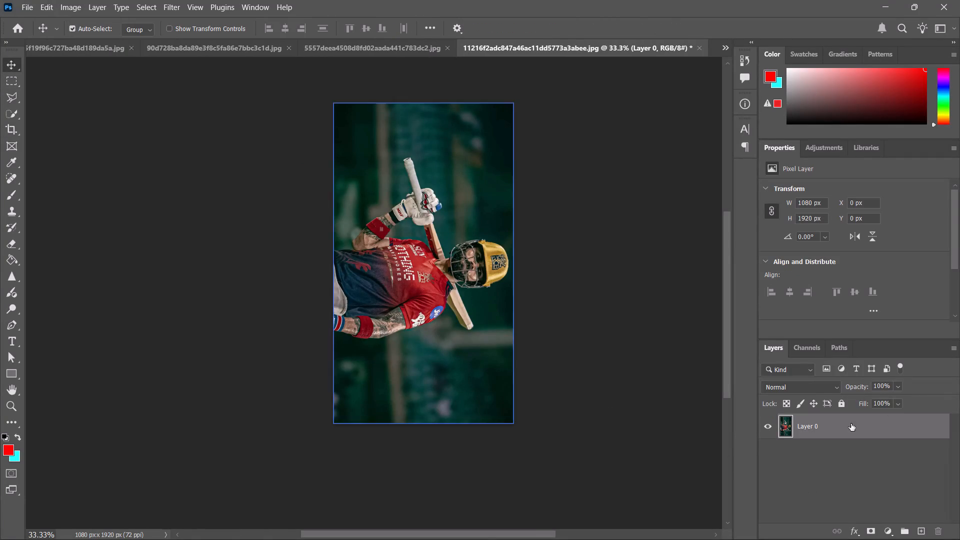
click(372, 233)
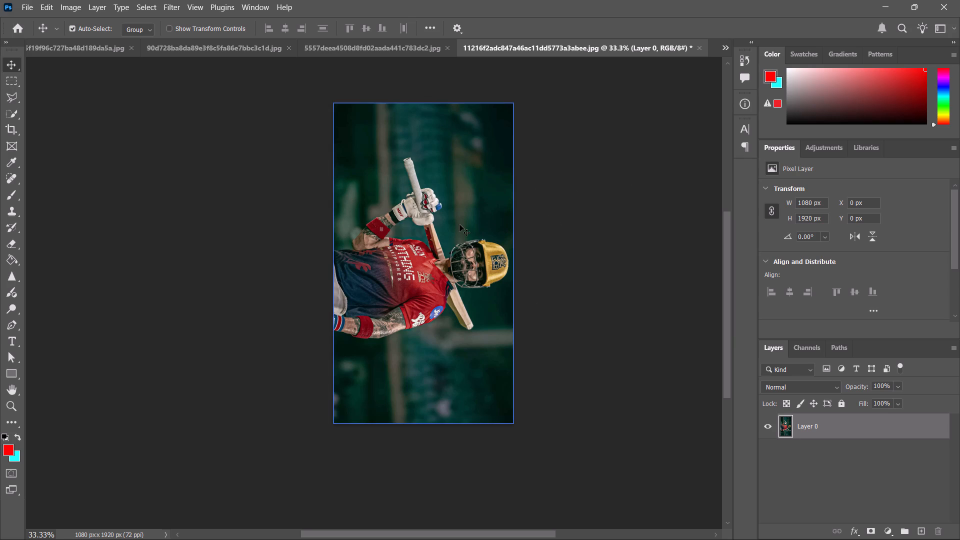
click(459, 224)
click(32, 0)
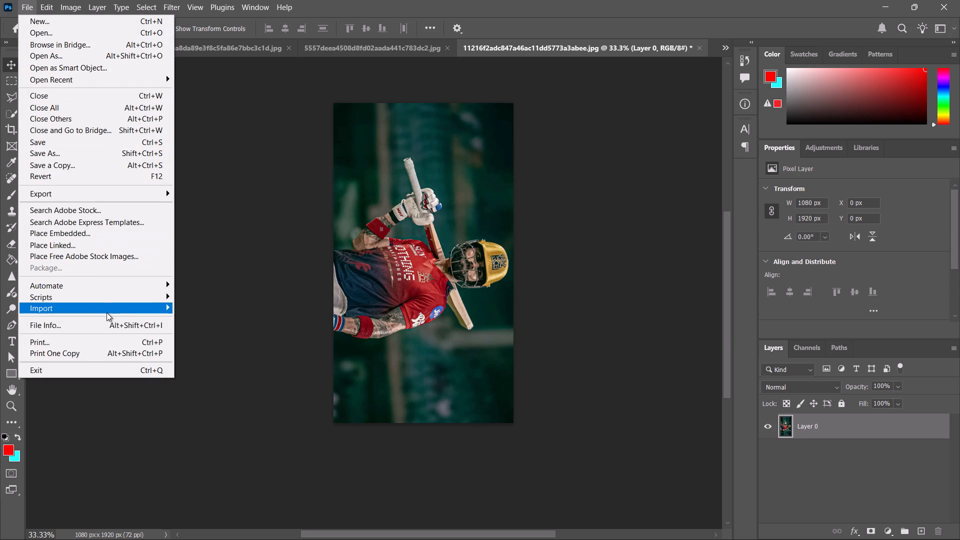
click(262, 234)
Close the other five Kohli photos, keeping only Untitled-1 and the red jersey and gold helmet photo open.
click(98, 41)
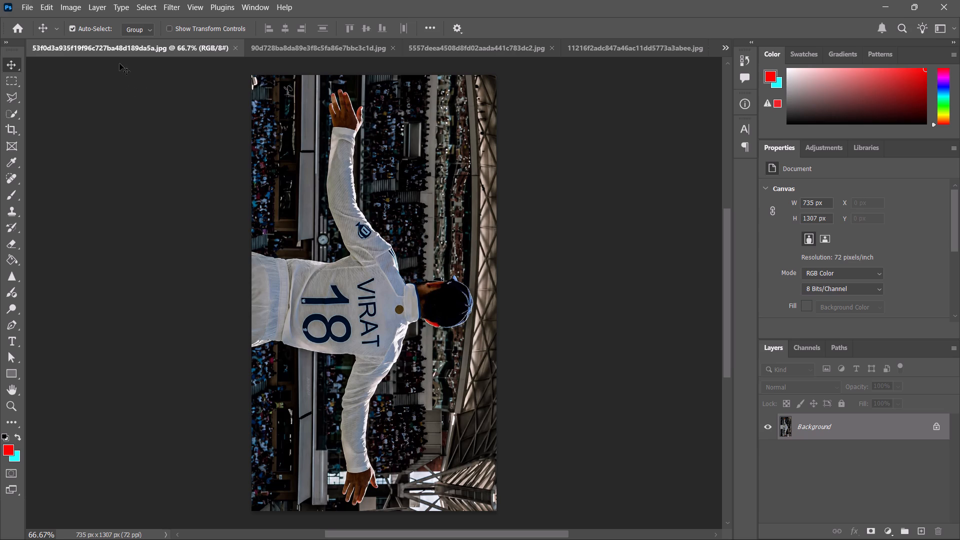
scroll(122, 63, up, 3)
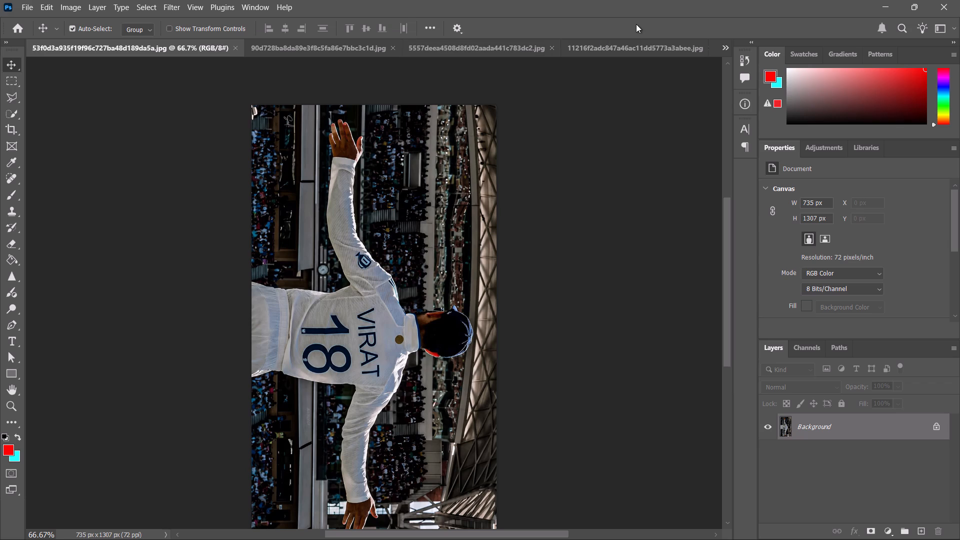
click(234, 48)
click(234, 48)
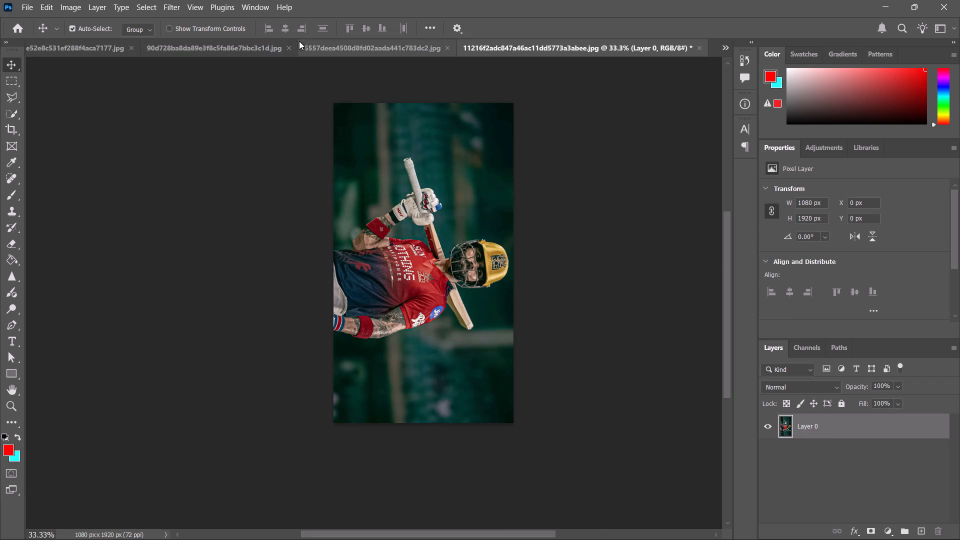
click(288, 50)
click(288, 50)
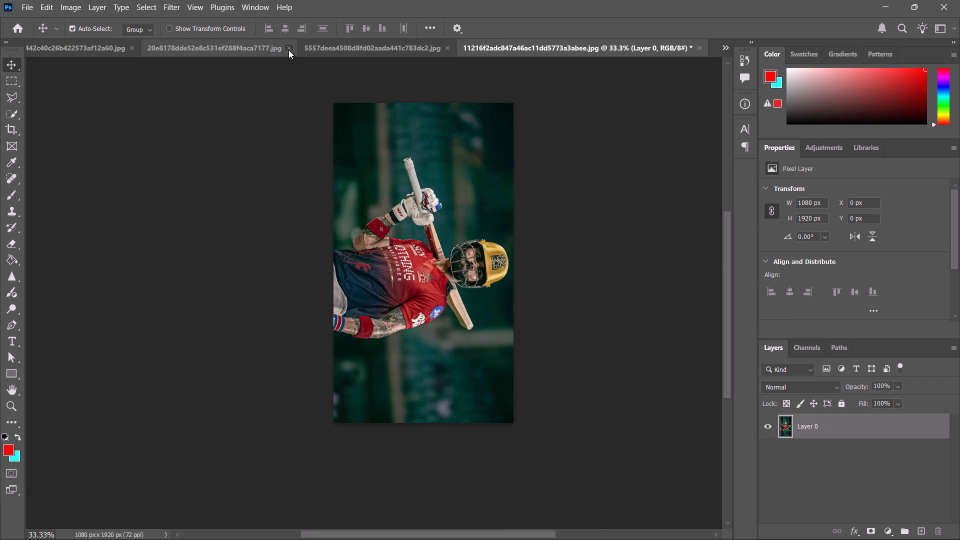
click(288, 50)
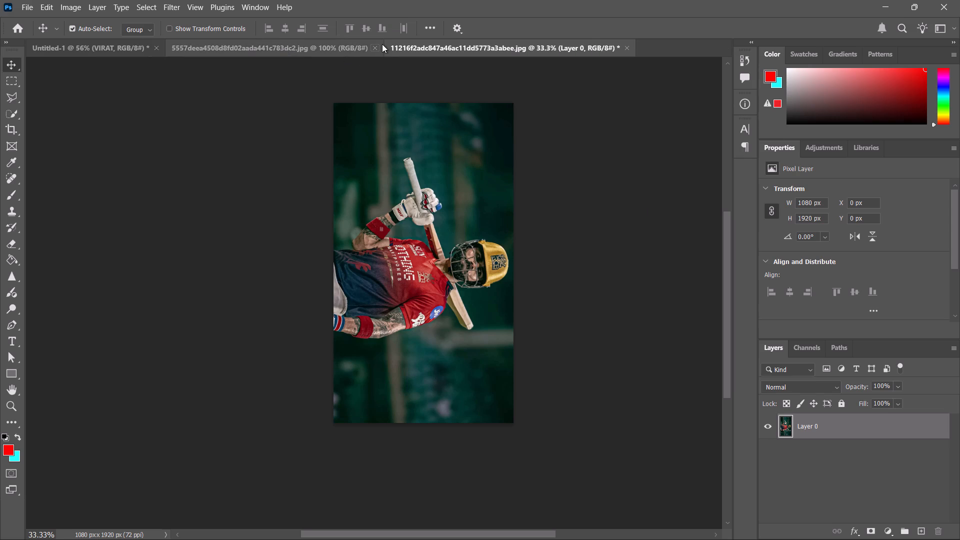
click(382, 44)
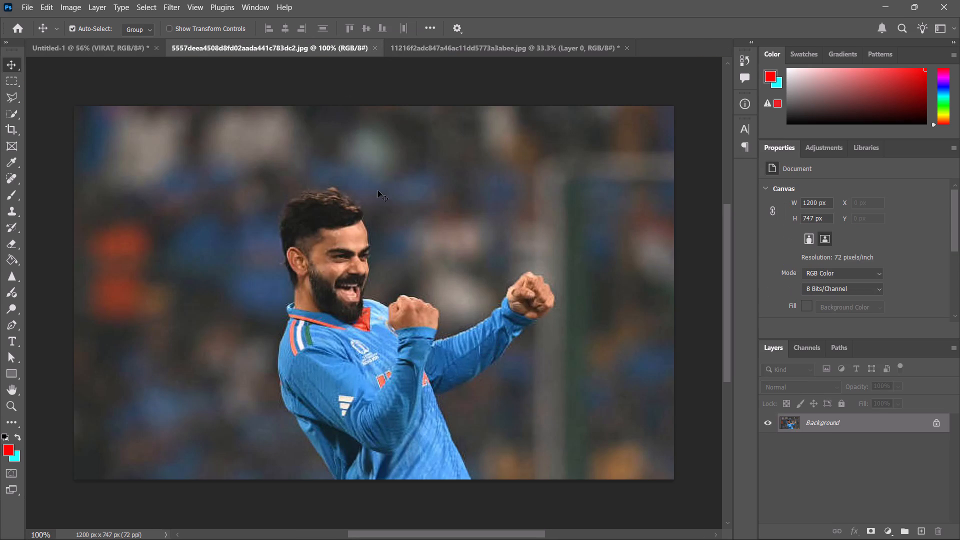
click(376, 48)
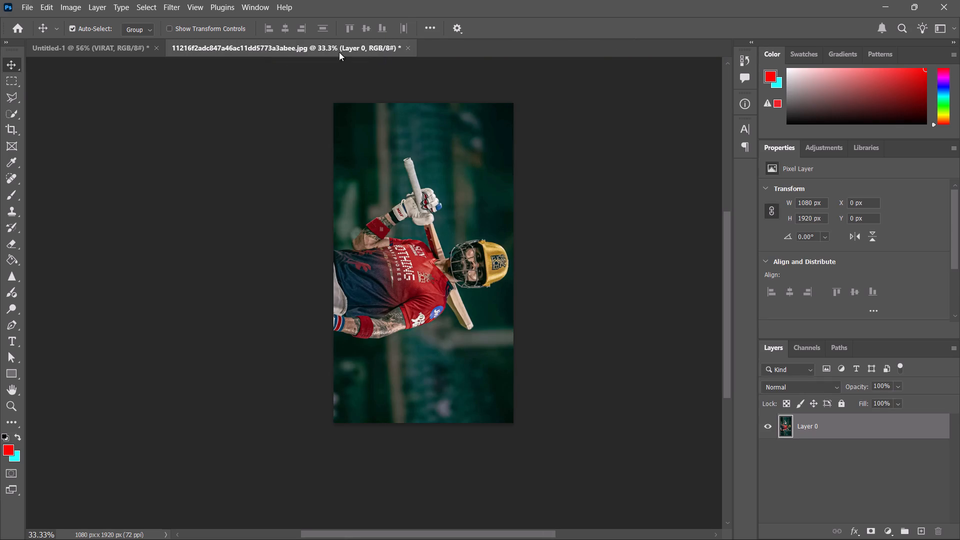
In the Untitled-1 design, invert the black Background layer to white.
click(135, 46)
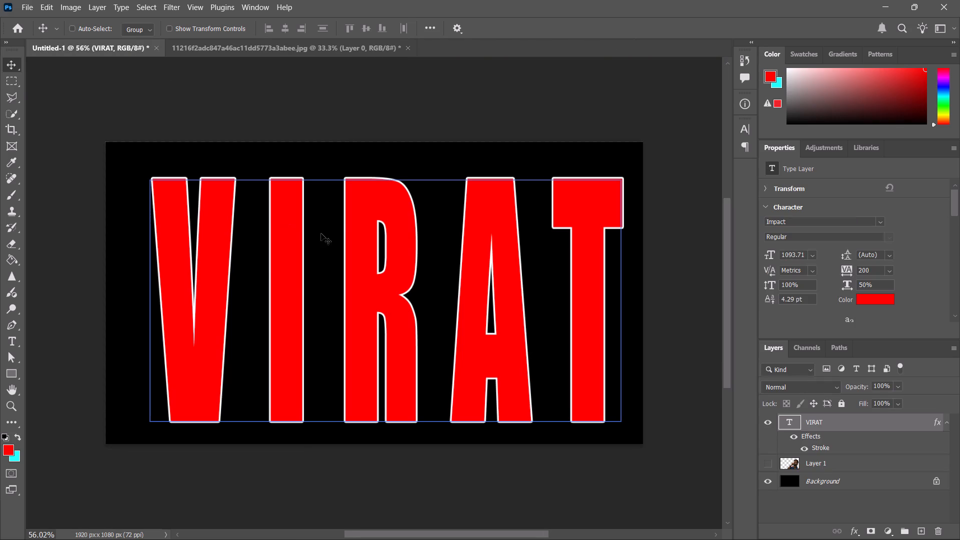
click(863, 481)
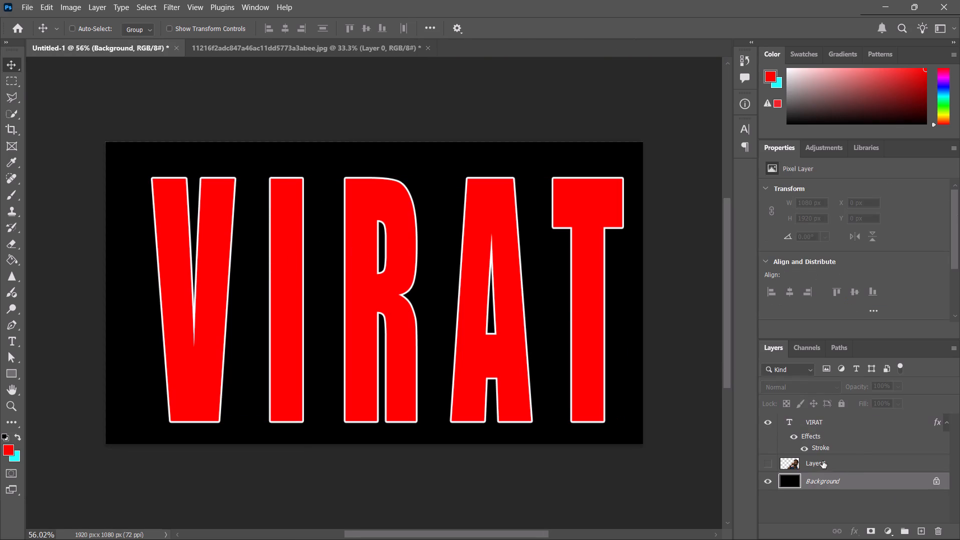
key(ctrl+i)
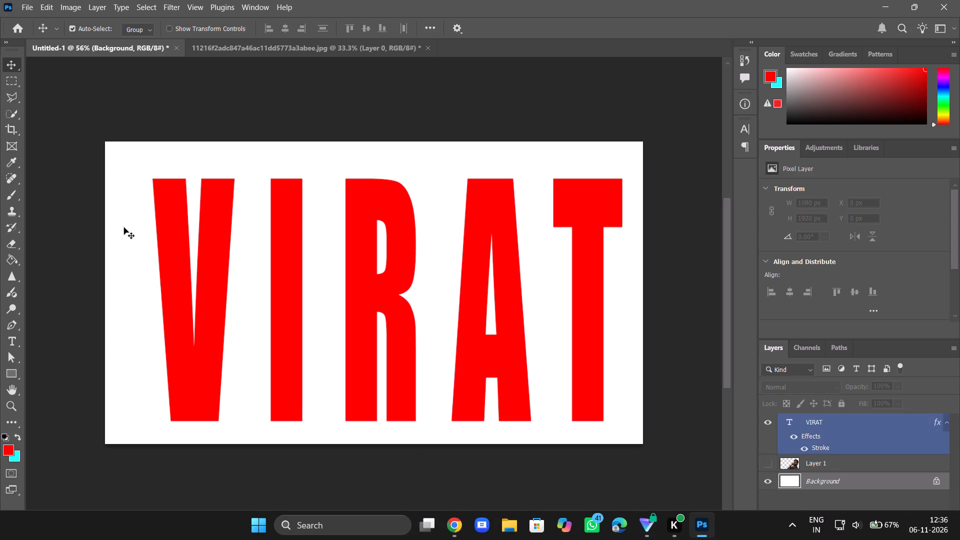
Delete the red VIRAT text layer from the design.
click(358, 327)
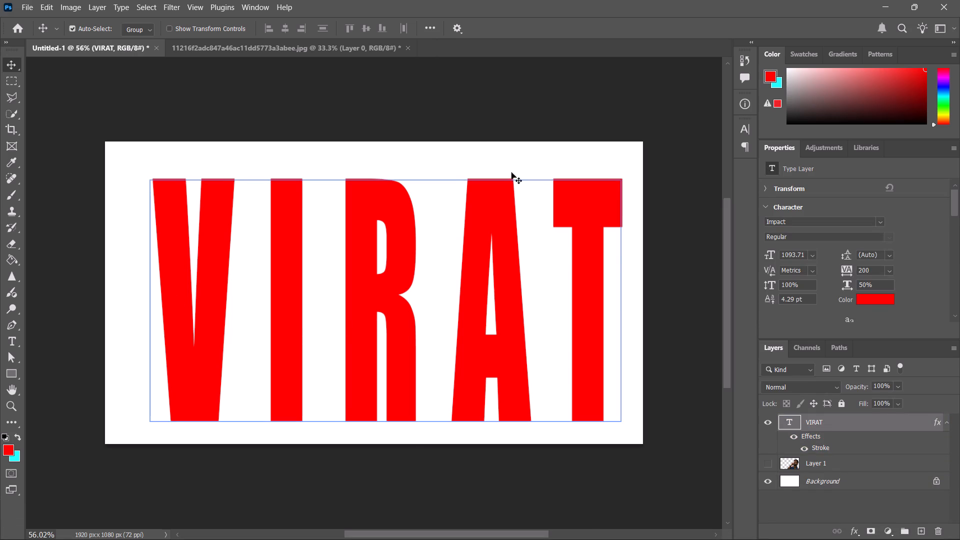
click(435, 413)
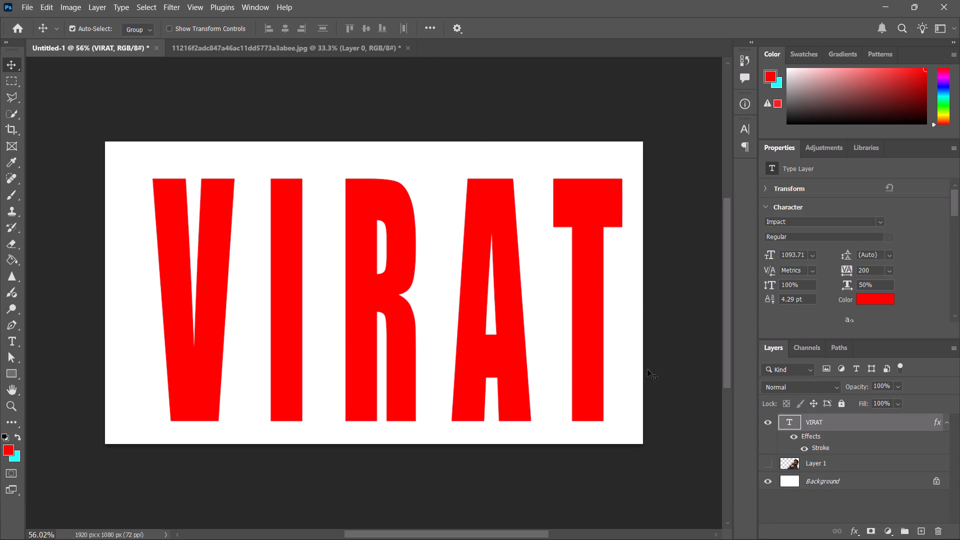
key(Insert)
key(Delete)
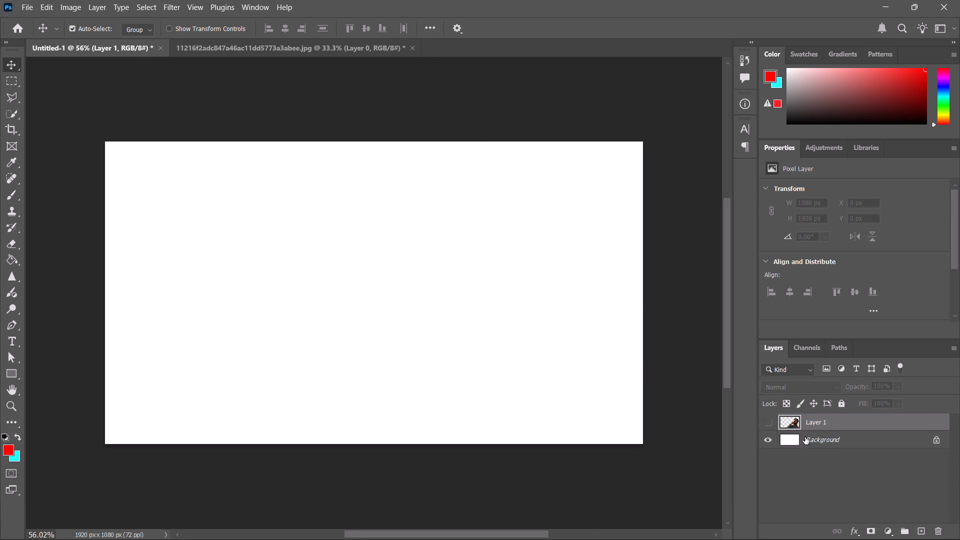
Show Layer 1, the hidden cutout of Kohli kissing his chain.
click(774, 426)
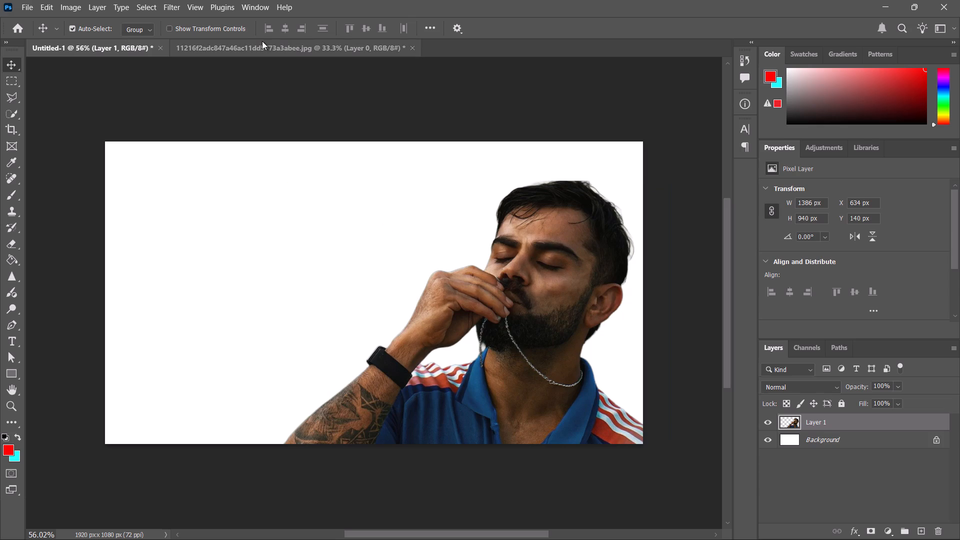
In the red jersey and gold helmet photo, select the subject and copy it to a new layer.
click(262, 41)
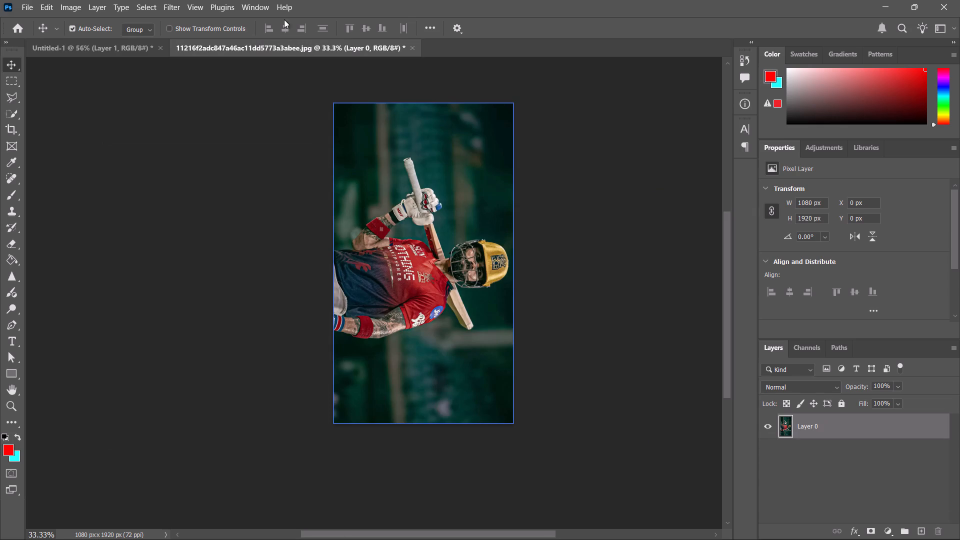
click(140, 0)
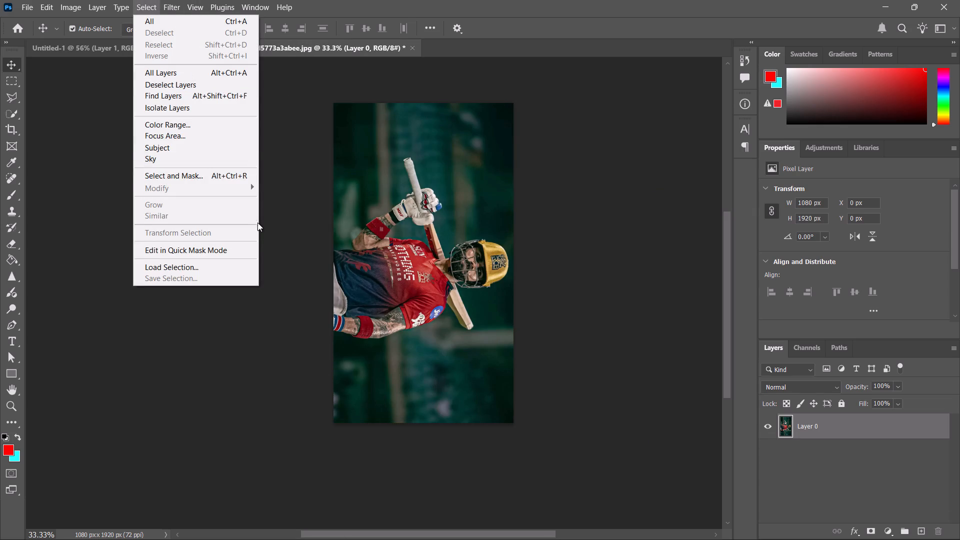
click(196, 142)
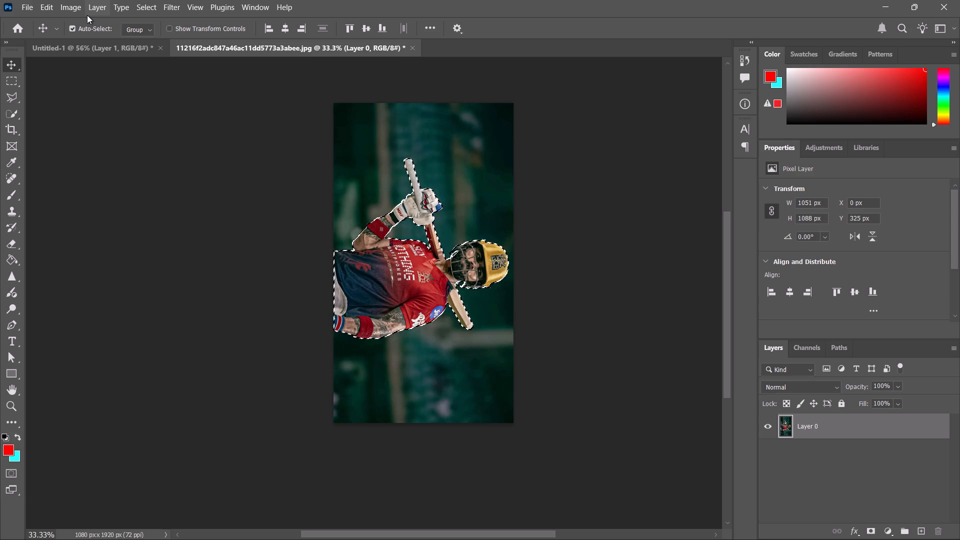
key(ctrl+j)
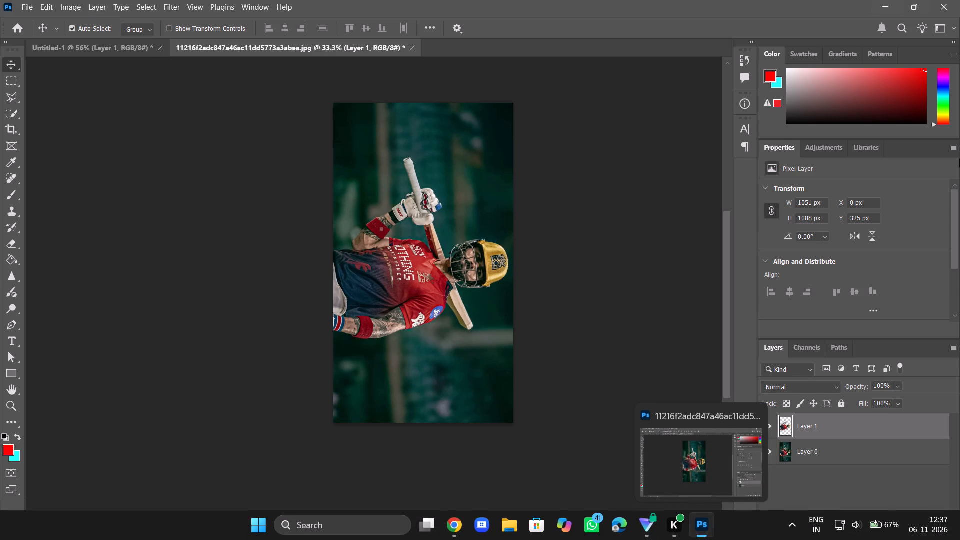
Bring the red jersey cutout layer into Untitled-1, beside the chain-kissing portrait at about X 246 px, Y 181 px.
drag(817, 421, 579, 80)
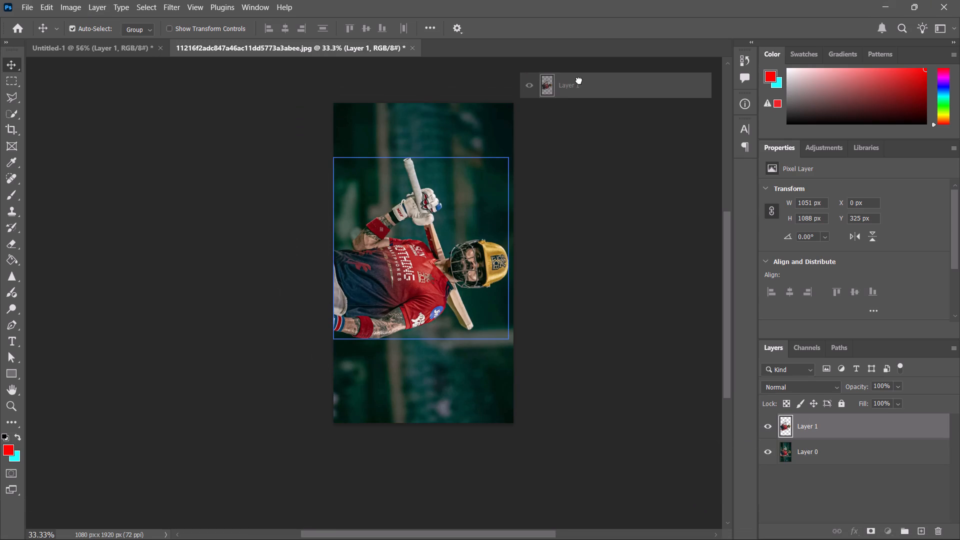
drag(579, 80, 824, 502)
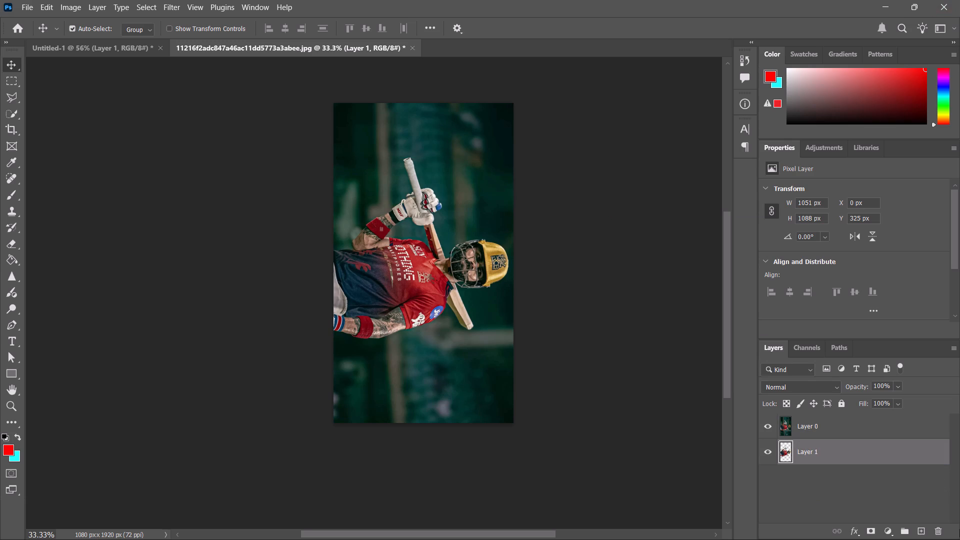
drag(870, 452, 93, 155)
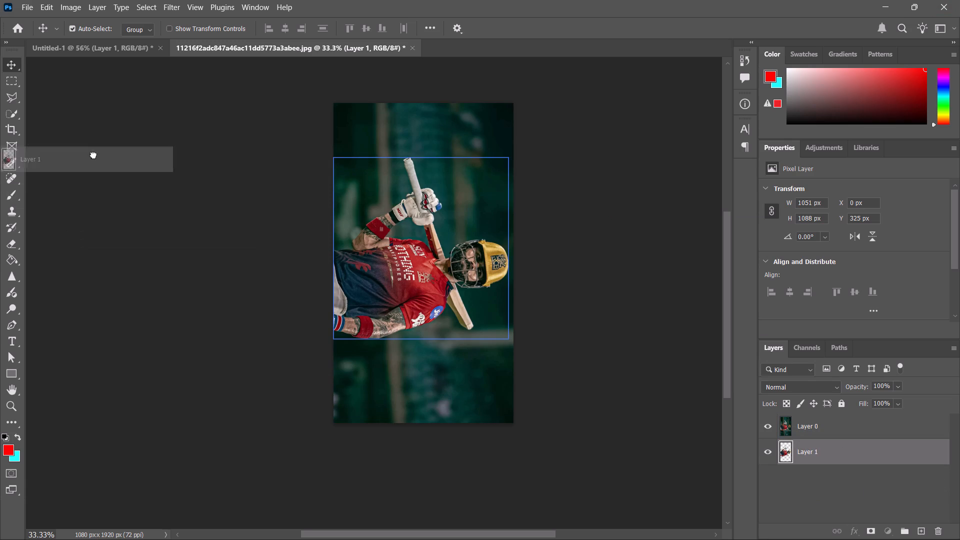
drag(93, 155, 321, 345)
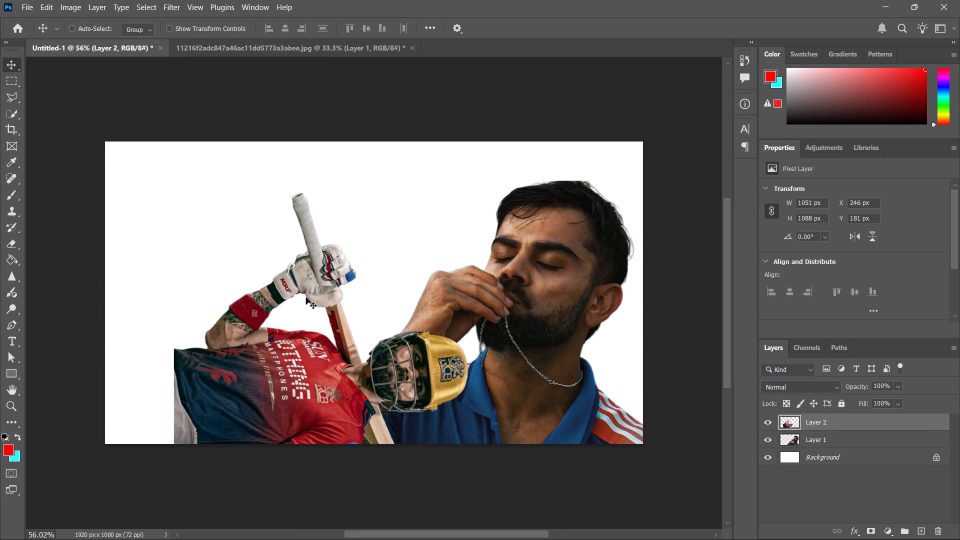
Rotate the red jersey cutout about 90° counterclockwise so he stands upright, scale it to 93.32%, and shift it towards the canvas's left edge.
key(ctrl+t)
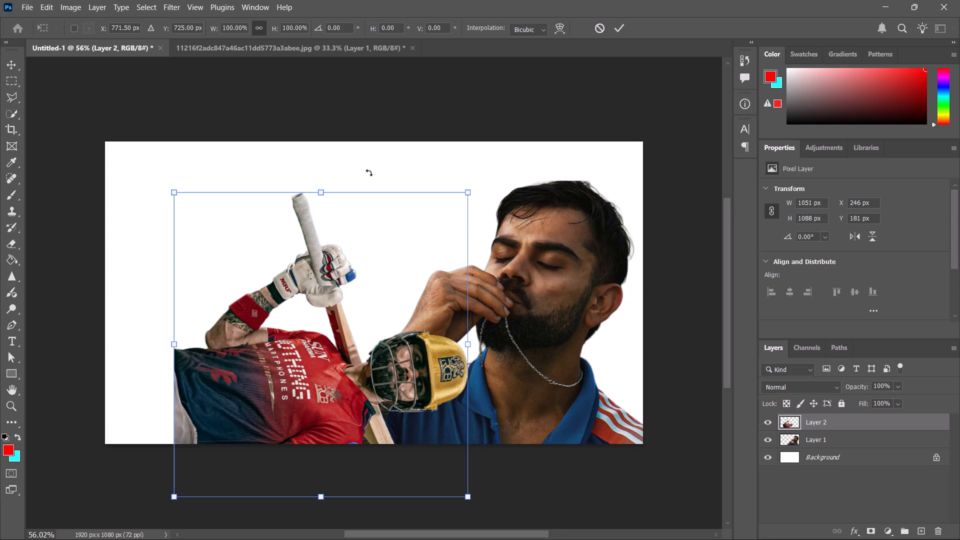
drag(369, 172, 124, 299)
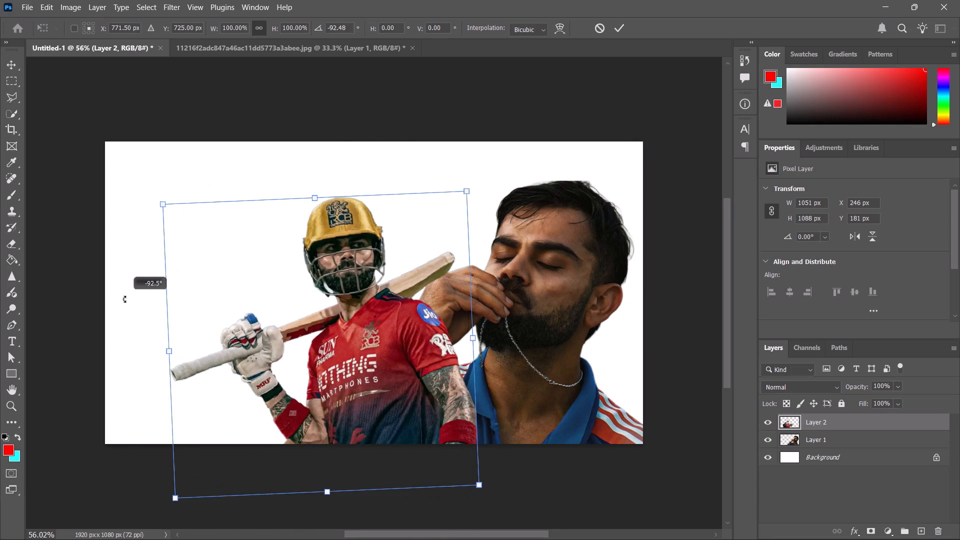
drag(124, 299, 122, 290)
drag(332, 494, 290, 474)
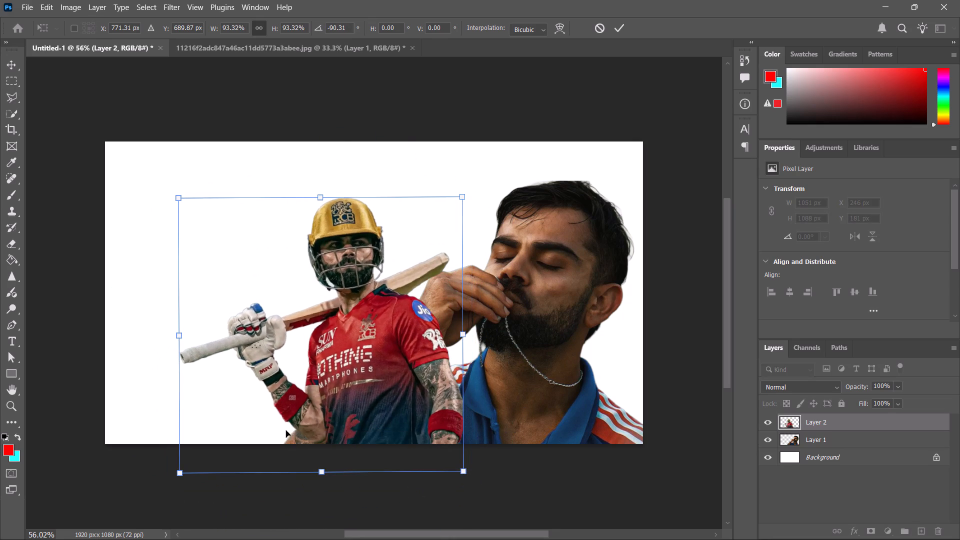
drag(334, 376, 237, 397)
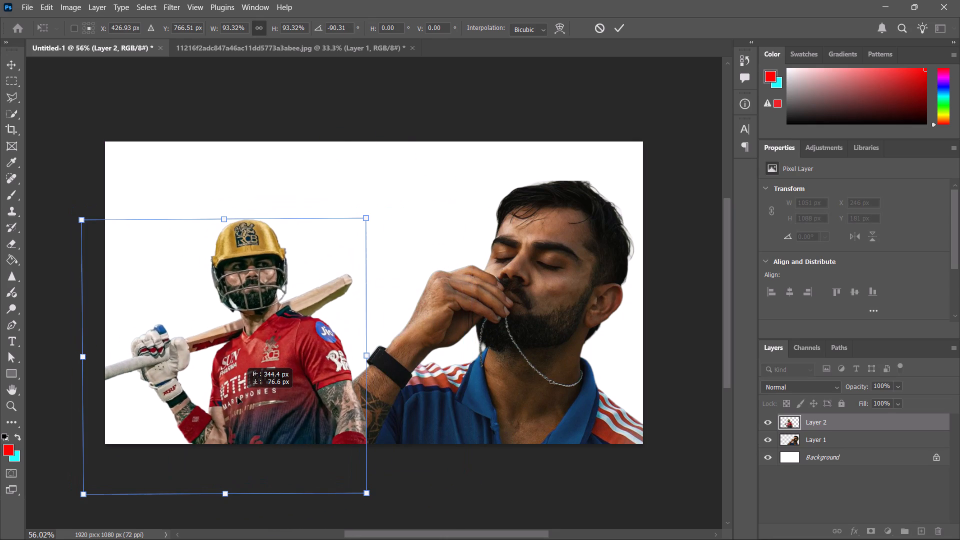
drag(237, 397, 248, 376)
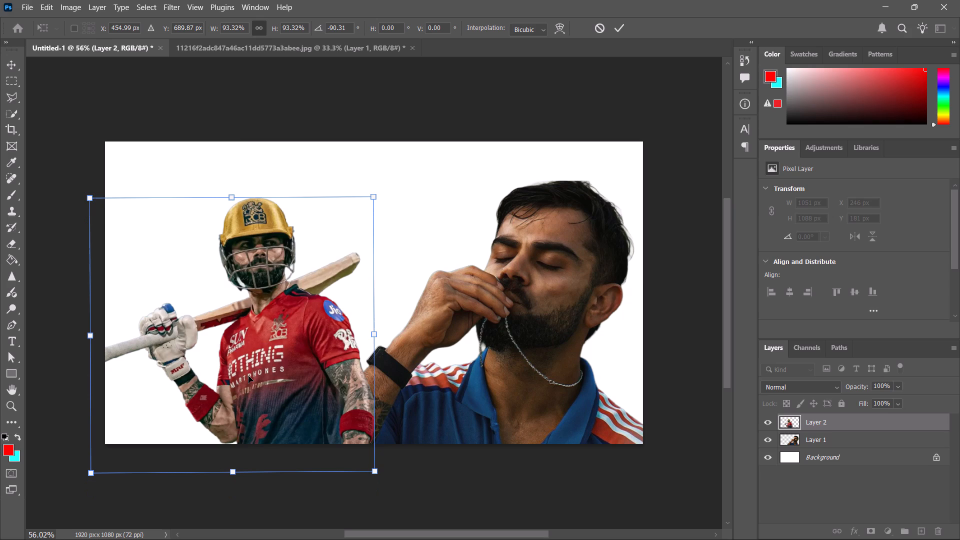
Flip the red jersey cutout horizontally and place it in the canvas's lower-left area, centred at about X 478 px, Y 868 px.
right_click(248, 376)
click(255, 360)
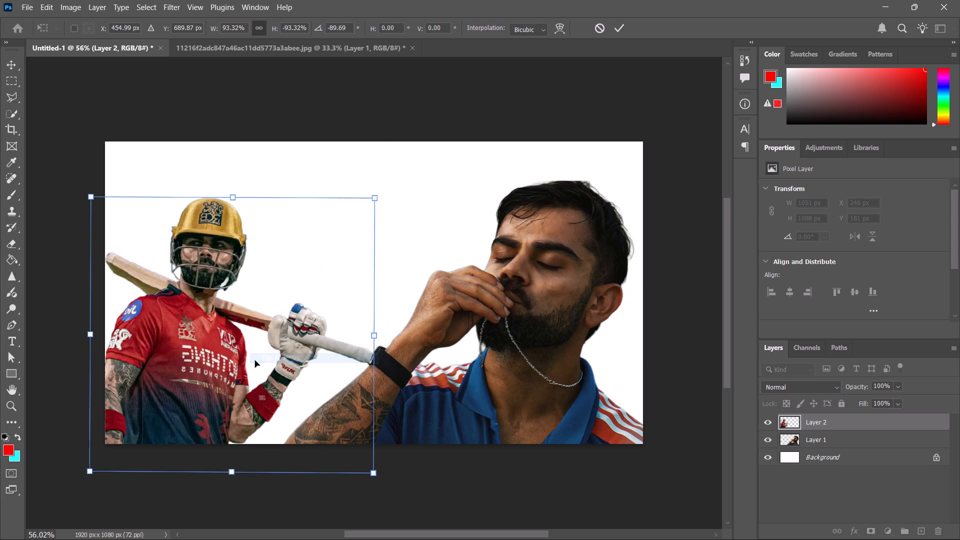
drag(249, 339, 244, 397)
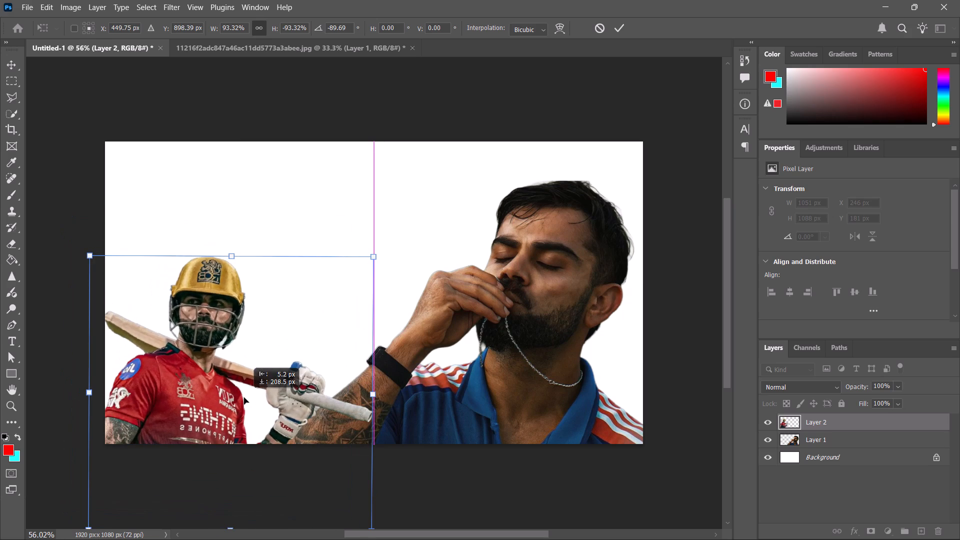
drag(244, 397, 251, 413)
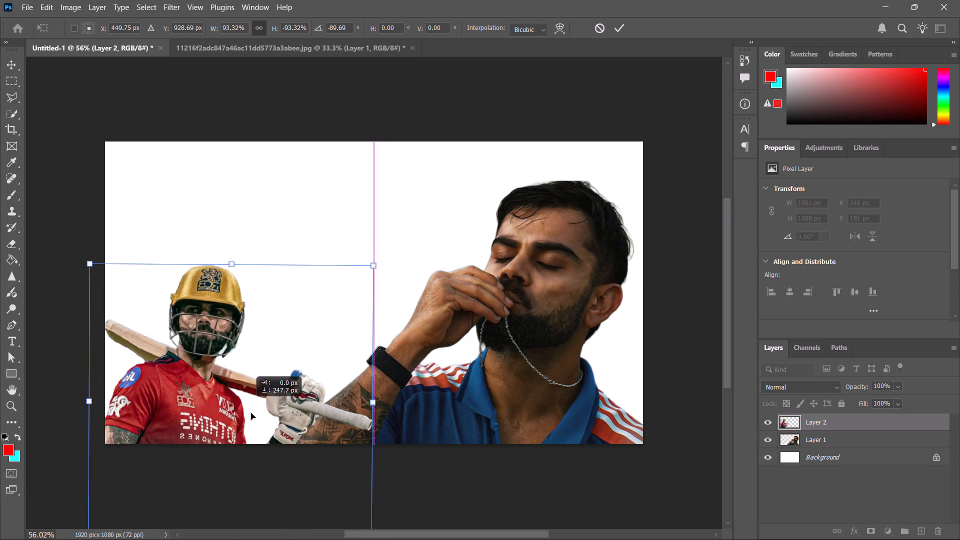
drag(251, 413, 255, 389)
click(481, 317)
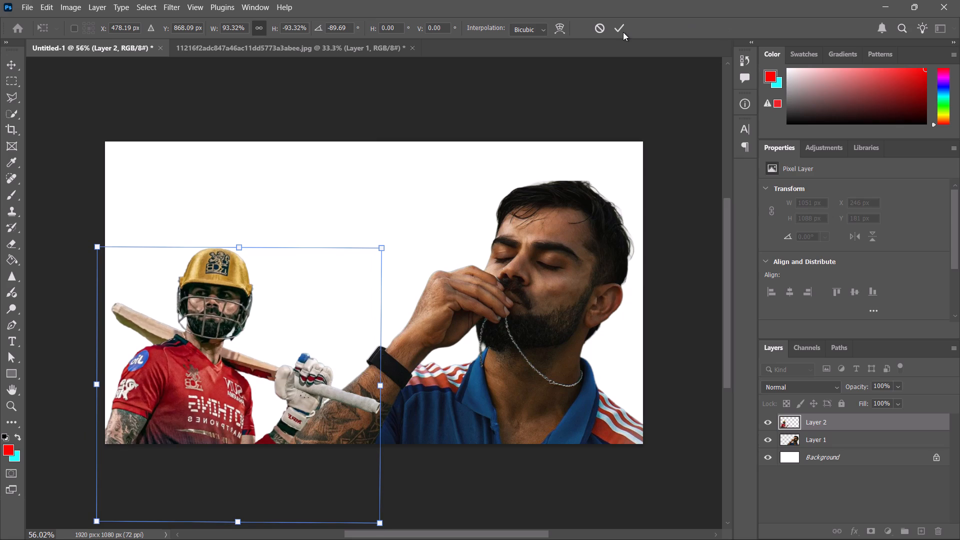
click(625, 32)
Scale the chain-kissing portrait on Layer 1 to 70.80% and place it in the canvas's lower-right corner at about X 939 px, Y 414 px.
click(570, 224)
key(ctrl+t)
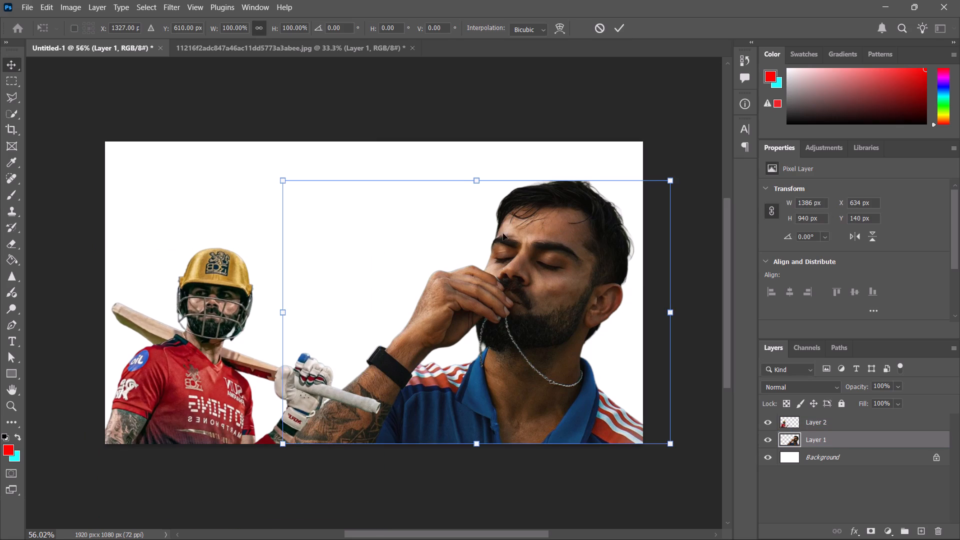
drag(520, 270, 487, 146)
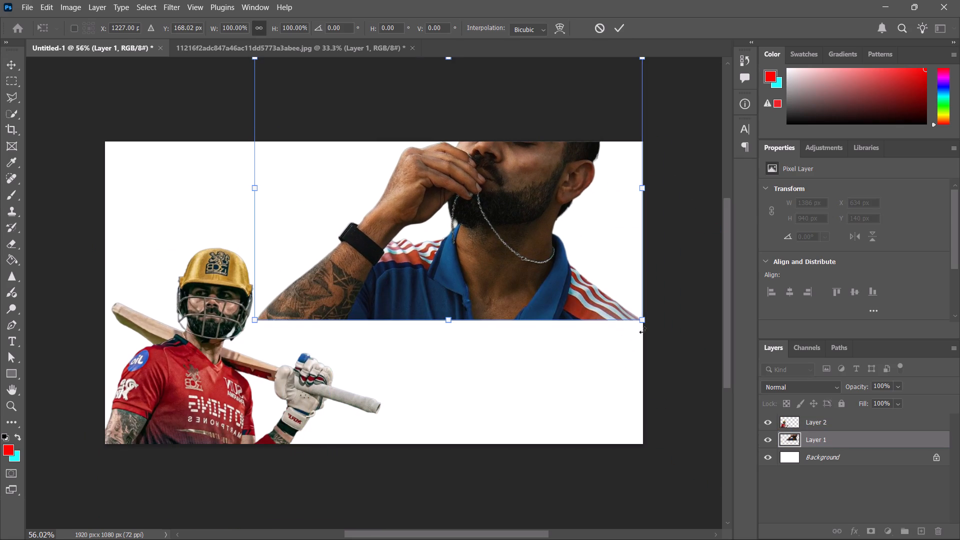
drag(640, 317, 579, 201)
drag(476, 209, 579, 386)
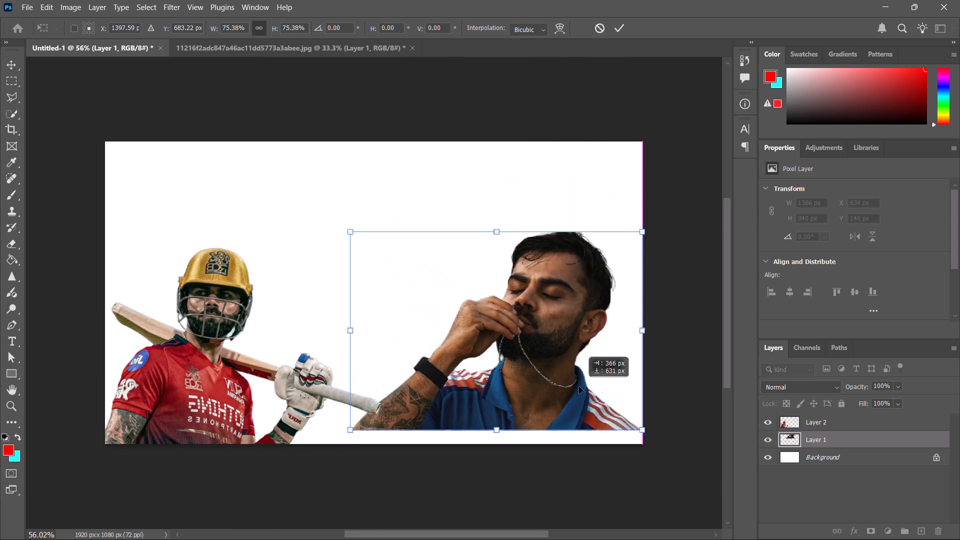
drag(579, 386, 529, 360)
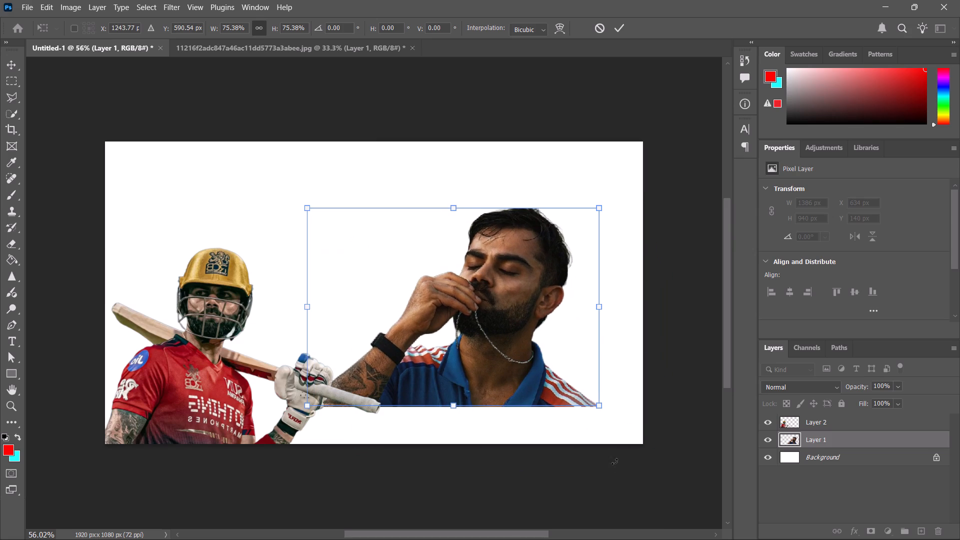
drag(603, 402, 590, 387)
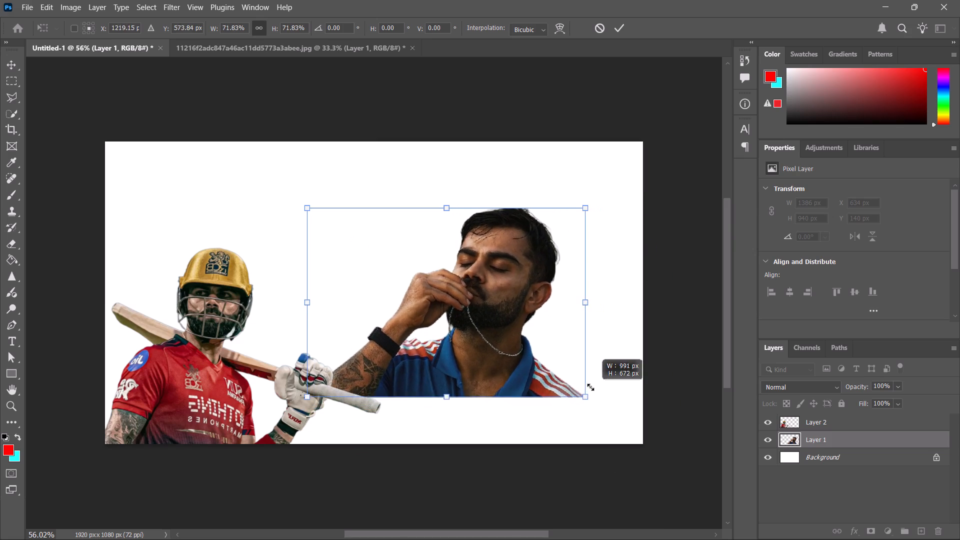
drag(590, 387, 588, 387)
drag(465, 297, 526, 356)
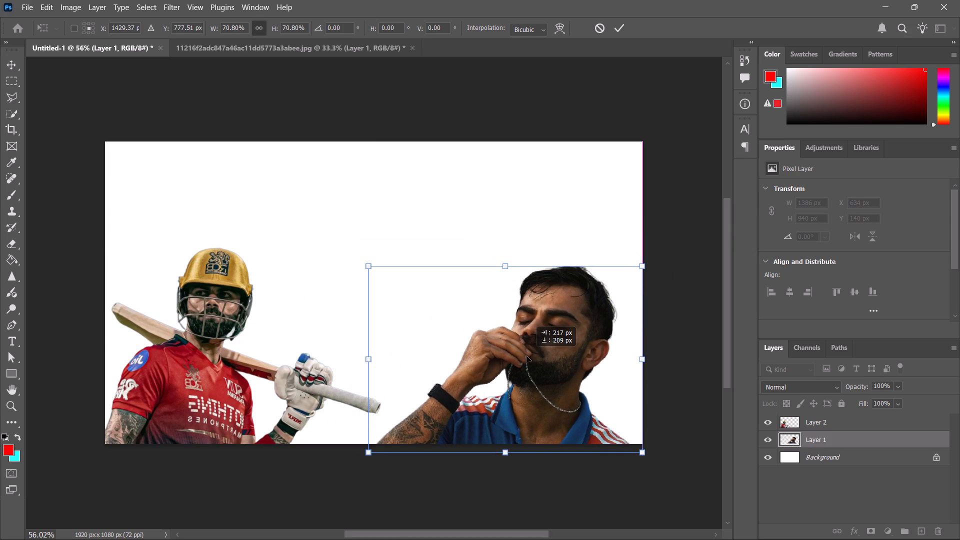
drag(526, 356, 528, 352)
click(216, 336)
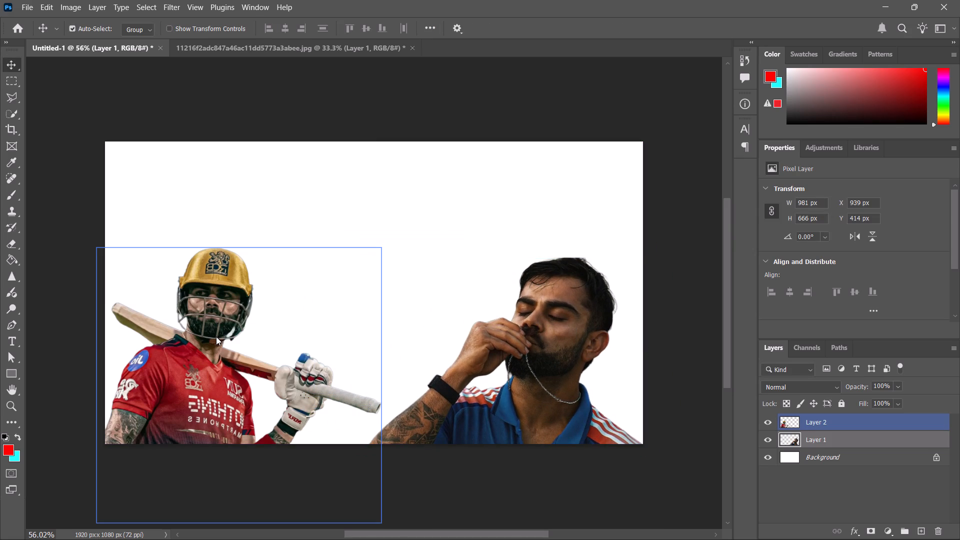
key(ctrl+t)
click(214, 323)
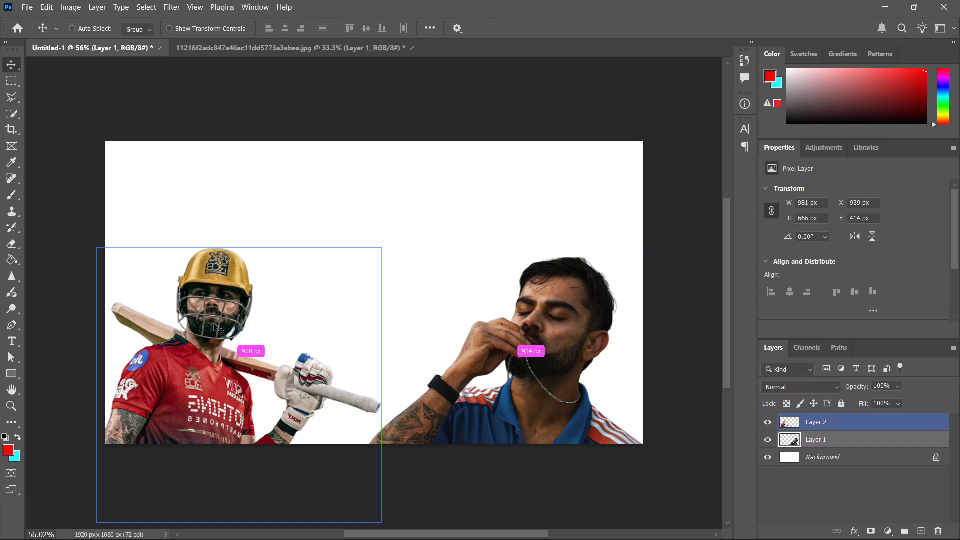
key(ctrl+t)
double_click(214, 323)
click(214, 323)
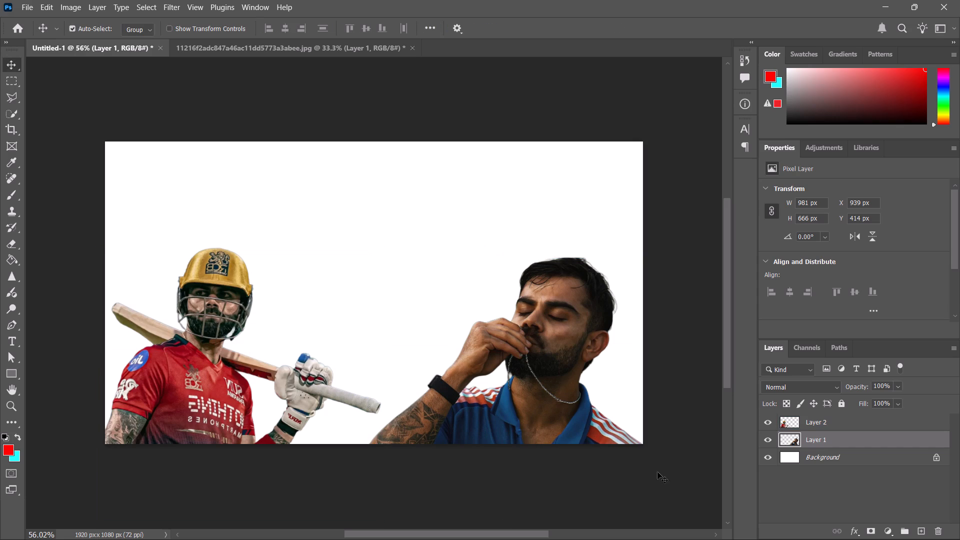
Lock the image pixels of Layer 1.
click(800, 411)
Move the red jersey cutout on Layer 2 up against the canvas's left edge, at about X 0 px, Y 165 px.
click(800, 417)
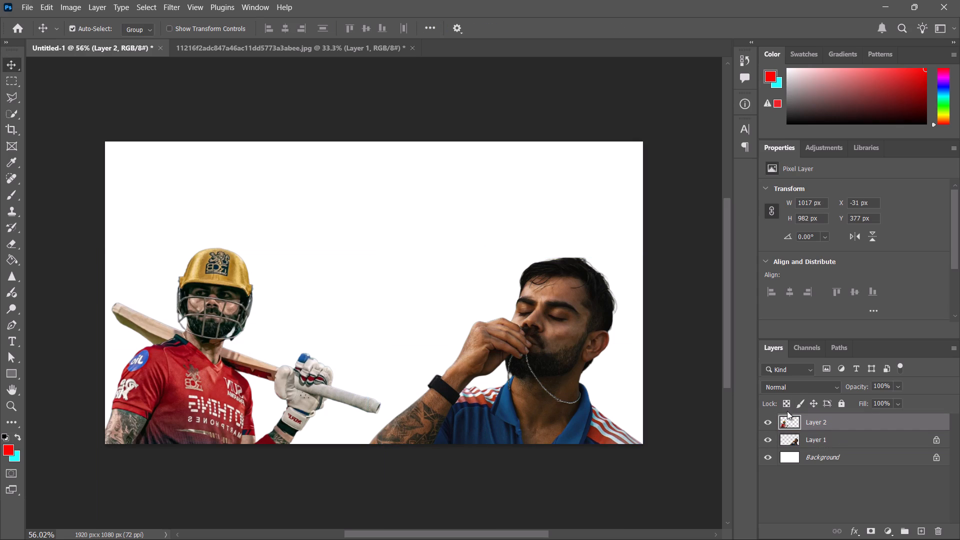
click(231, 367)
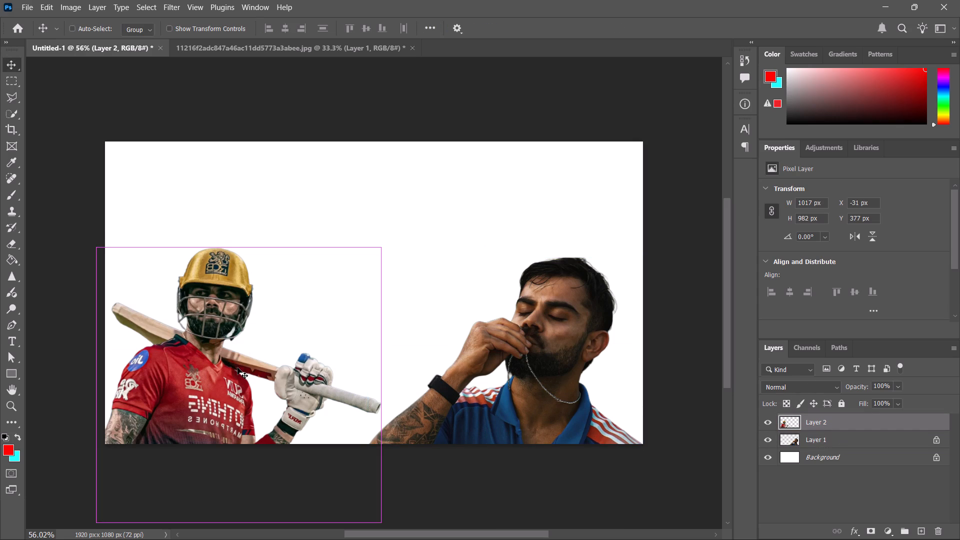
key(ctrl+t)
drag(237, 367, 251, 273)
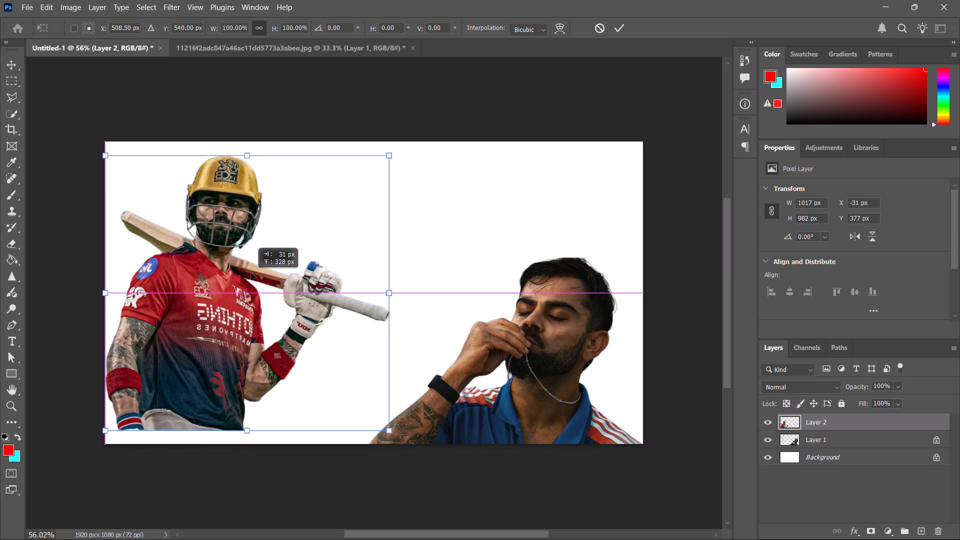
drag(251, 273, 249, 308)
click(568, 472)
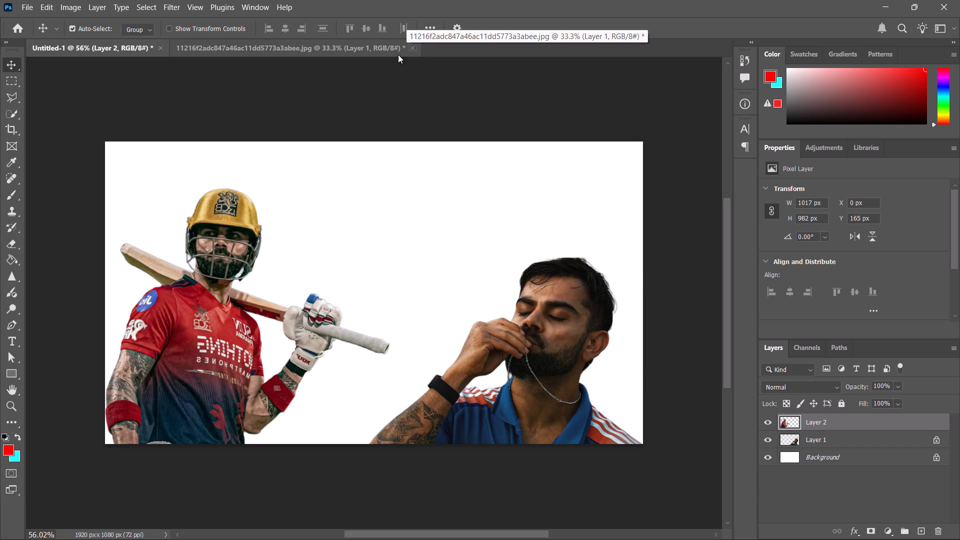
Close the red jersey source photo without saving its changes.
click(411, 48)
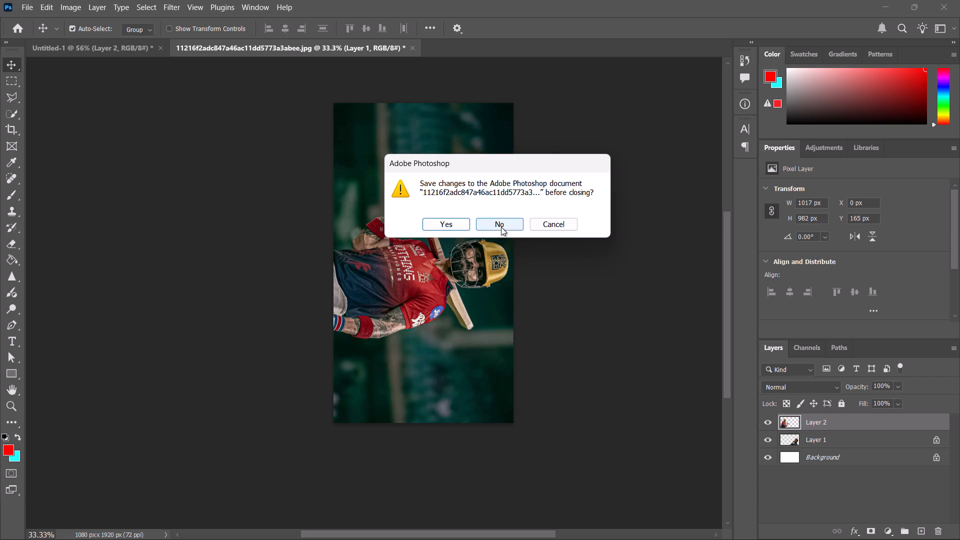
click(501, 227)
Open the white VIRAT 18 jersey photo, 53f0d3a935f19f96c727ba48d189da5a.jpg, from the Photoshop edits folder.
click(22, 0)
click(63, 36)
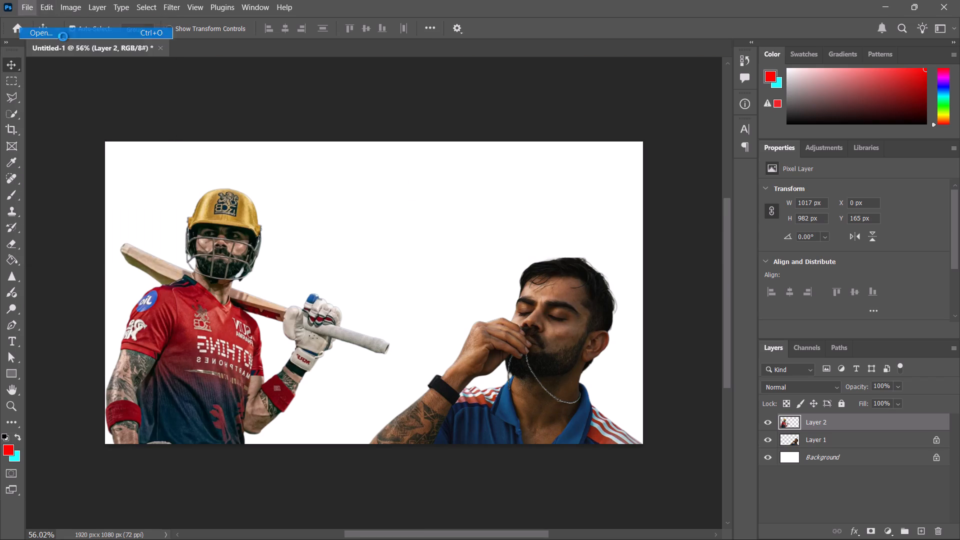
scroll(257, 188, down, 5)
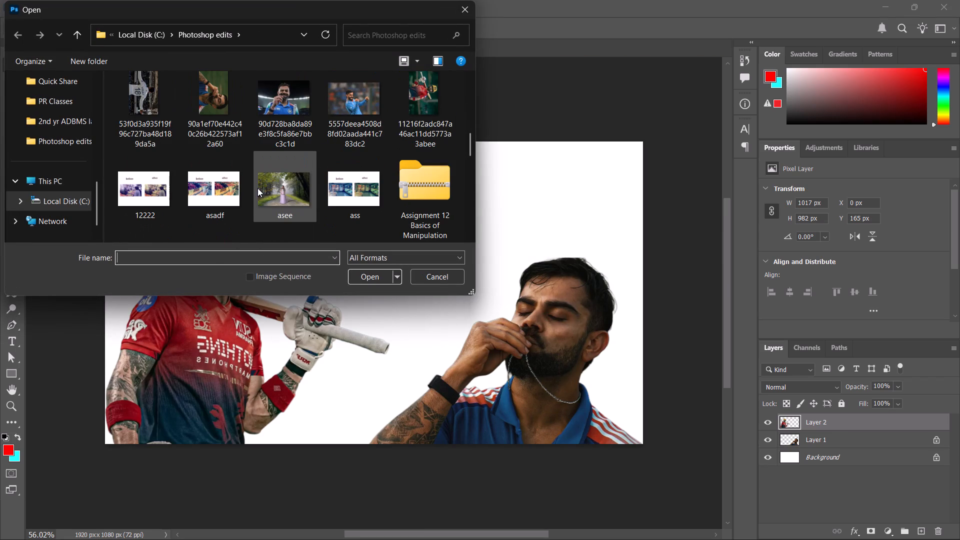
scroll(258, 164, up, 1)
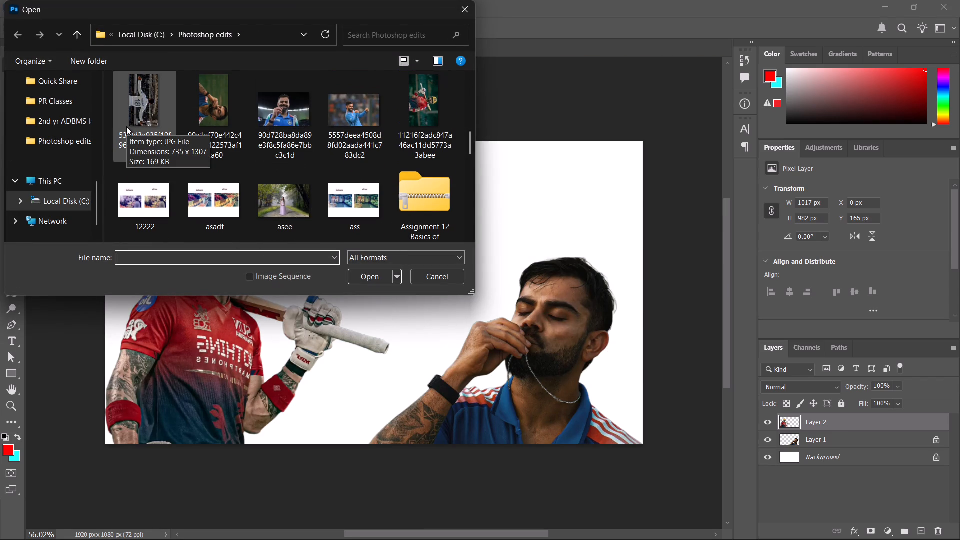
double_click(126, 126)
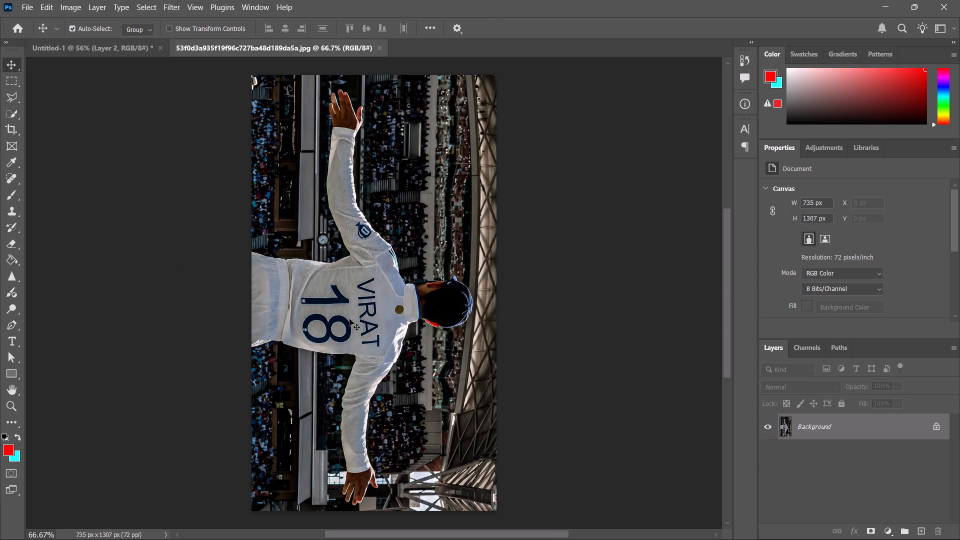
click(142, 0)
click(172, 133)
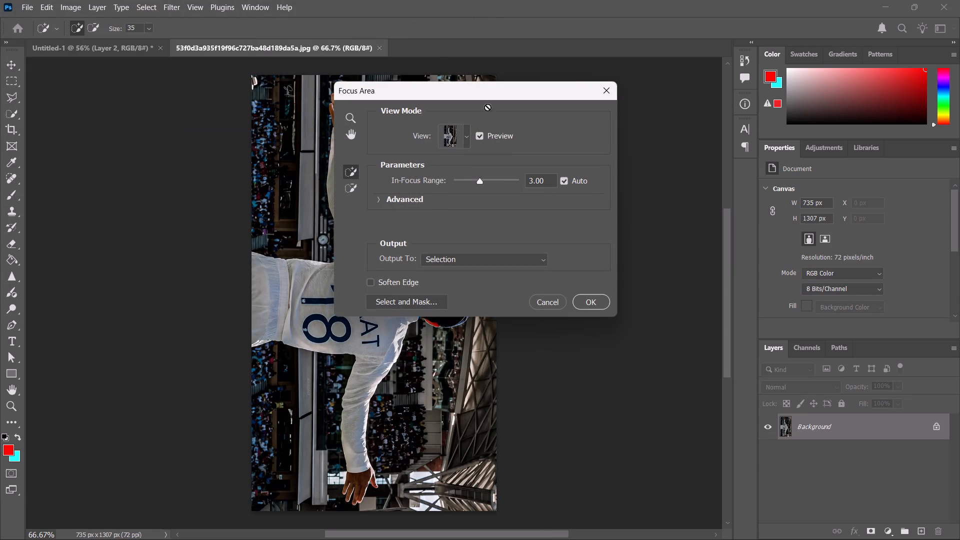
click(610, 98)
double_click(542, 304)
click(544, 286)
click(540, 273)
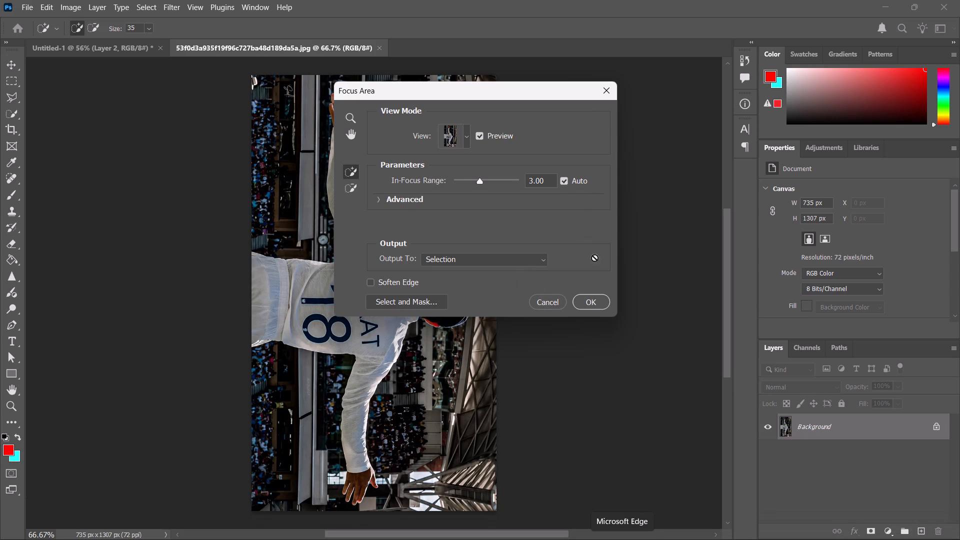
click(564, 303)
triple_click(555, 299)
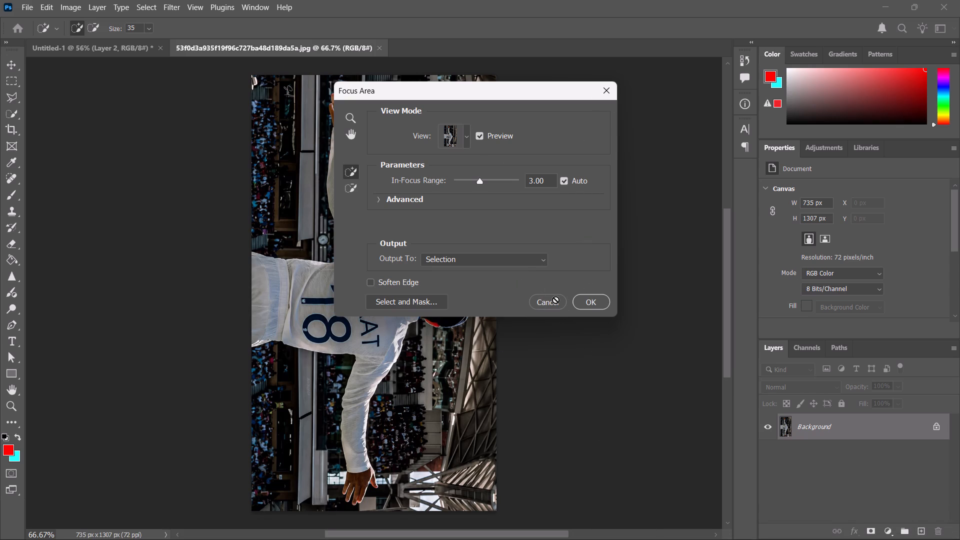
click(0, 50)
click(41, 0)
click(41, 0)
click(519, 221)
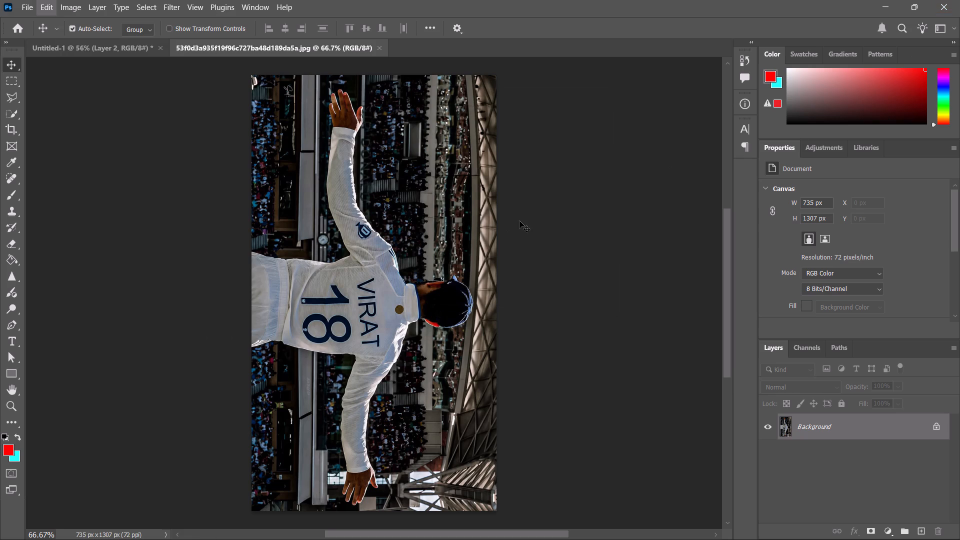
Select the subject of the white VIRAT 18 jersey photo and copy it onto a new layer.
click(146, 0)
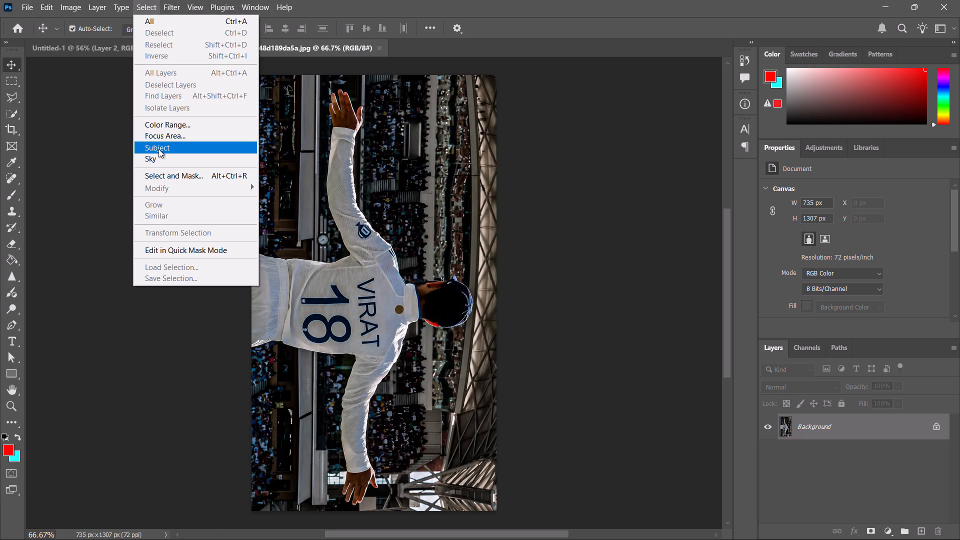
click(158, 149)
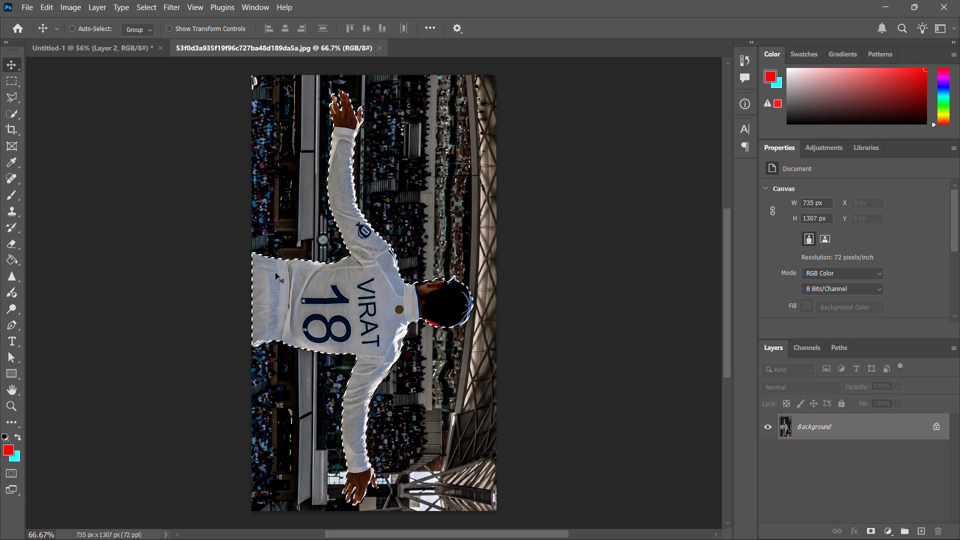
key(ctrl+j)
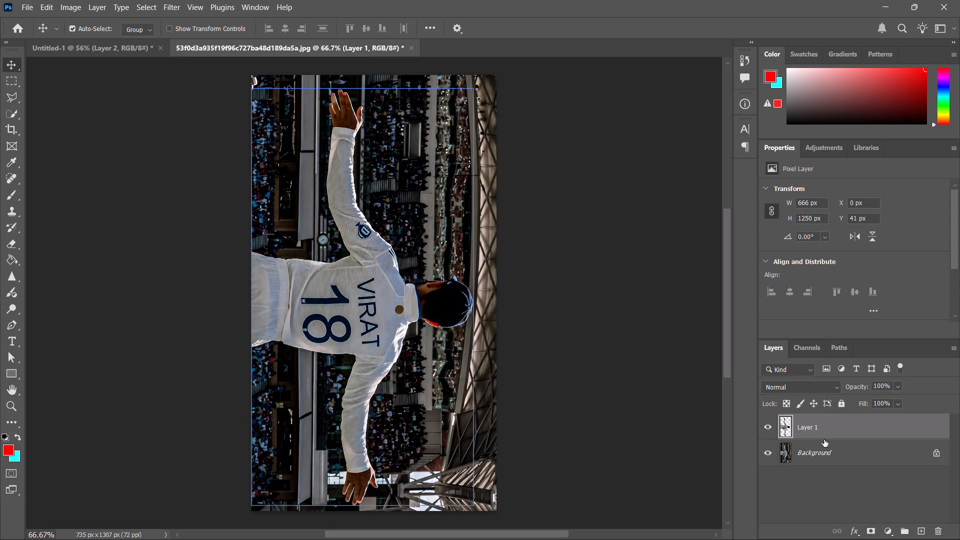
Bring the white jersey cutout layer into Untitled-1, placing it between the other two players at about X 500 px, Y 162 px.
drag(829, 424, 81, 116)
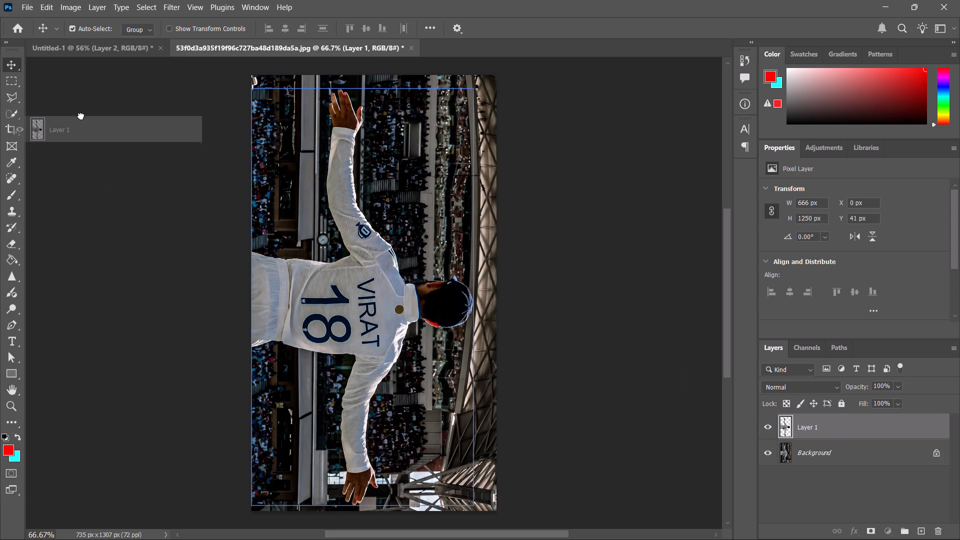
drag(81, 116, 290, 351)
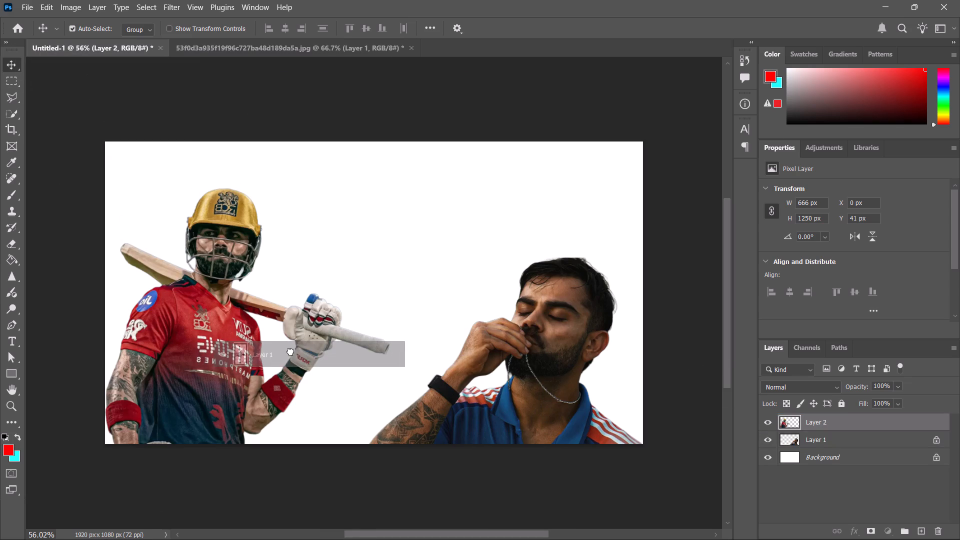
drag(290, 351, 338, 362)
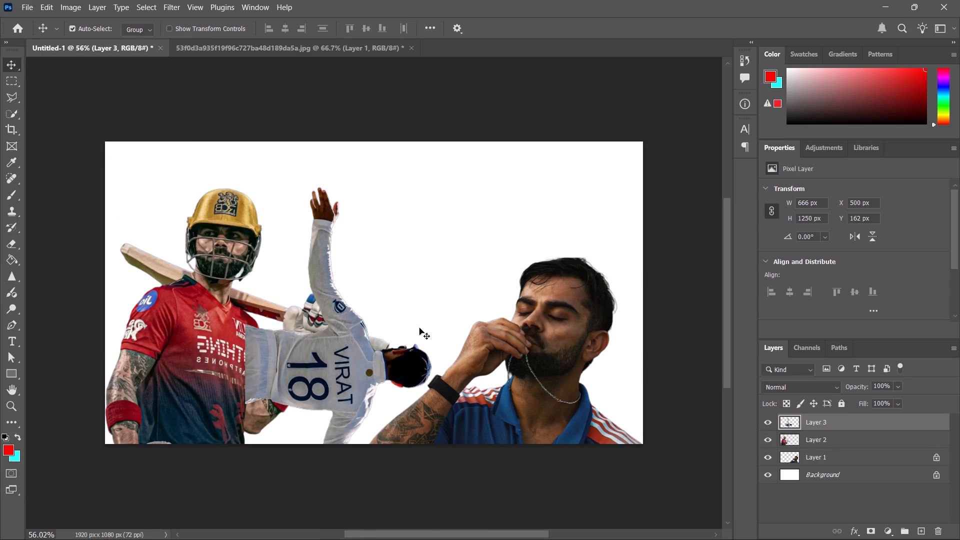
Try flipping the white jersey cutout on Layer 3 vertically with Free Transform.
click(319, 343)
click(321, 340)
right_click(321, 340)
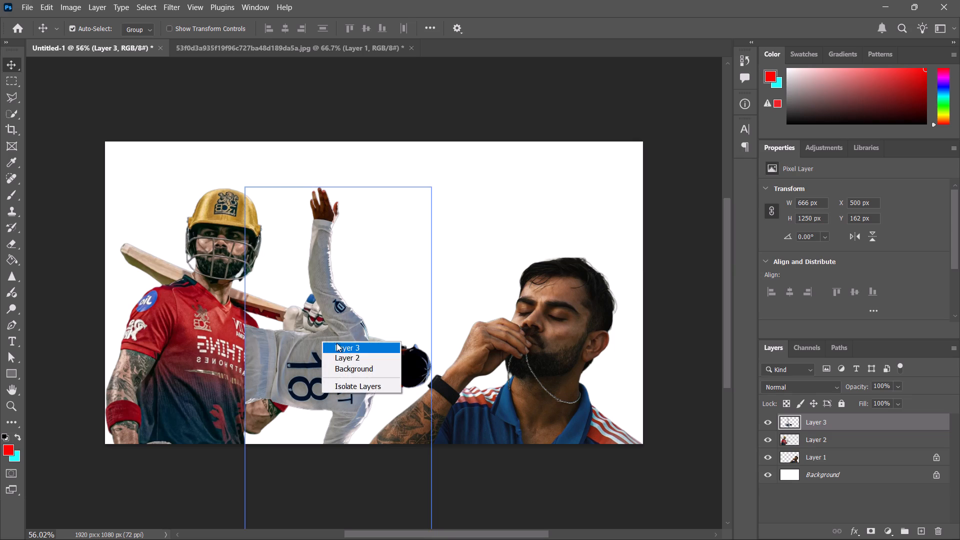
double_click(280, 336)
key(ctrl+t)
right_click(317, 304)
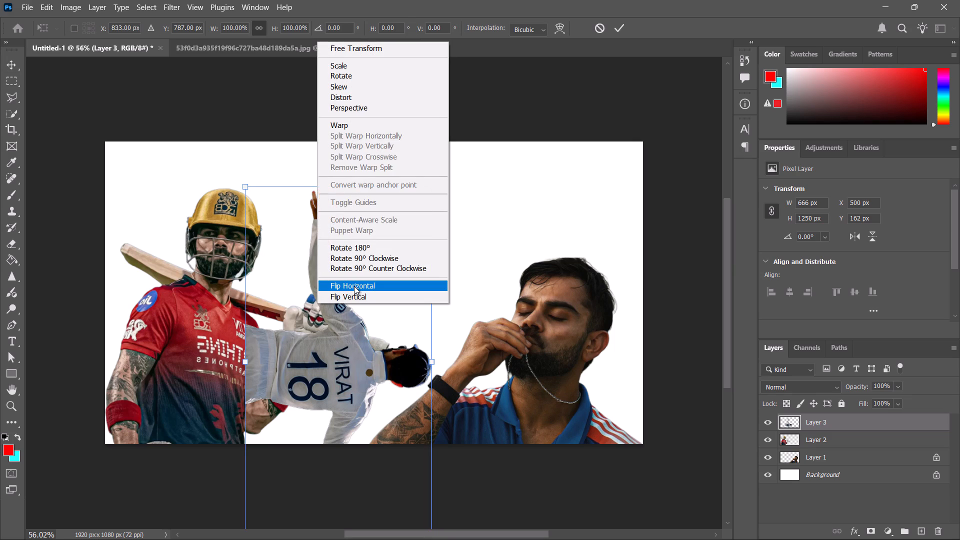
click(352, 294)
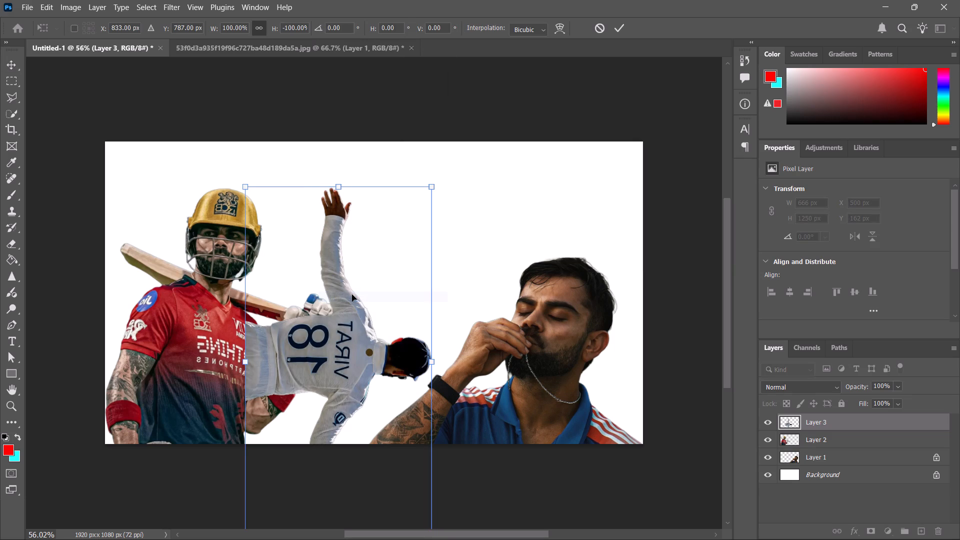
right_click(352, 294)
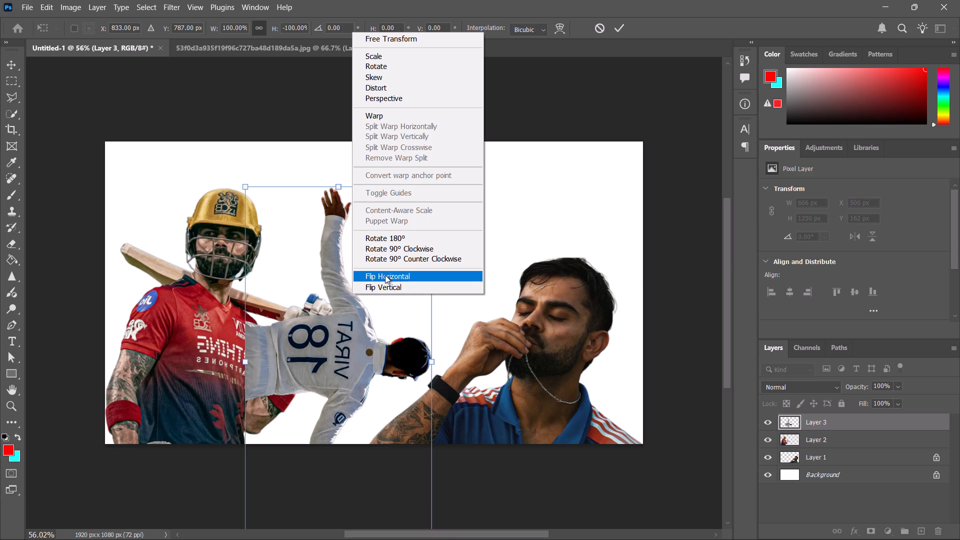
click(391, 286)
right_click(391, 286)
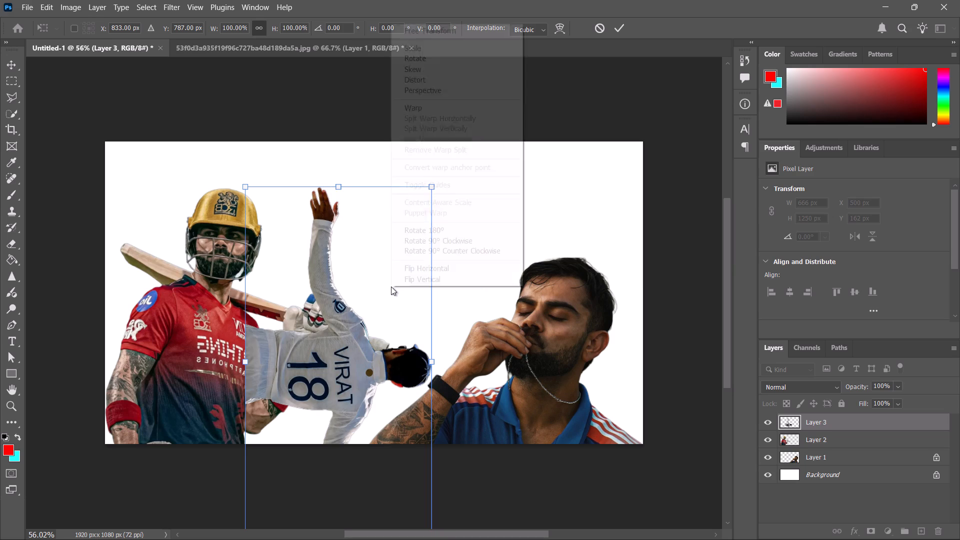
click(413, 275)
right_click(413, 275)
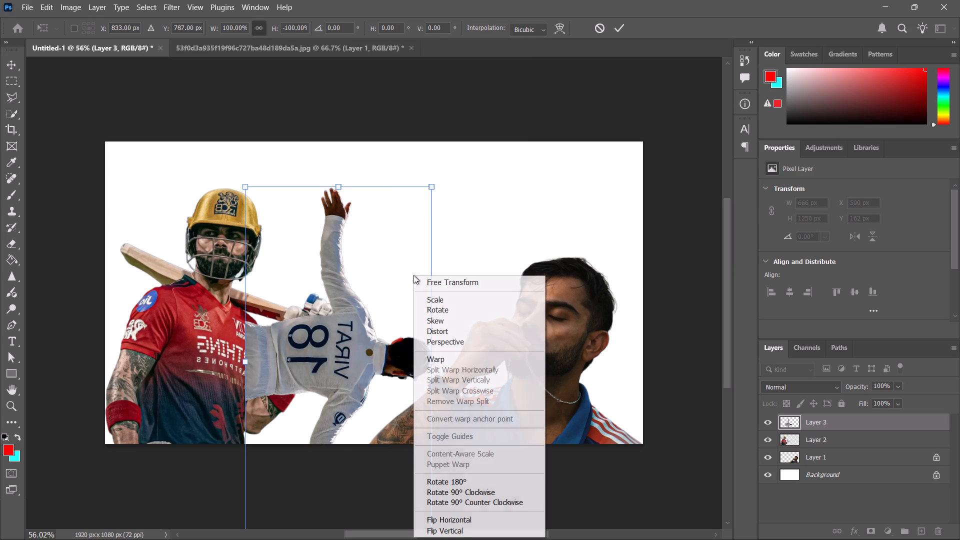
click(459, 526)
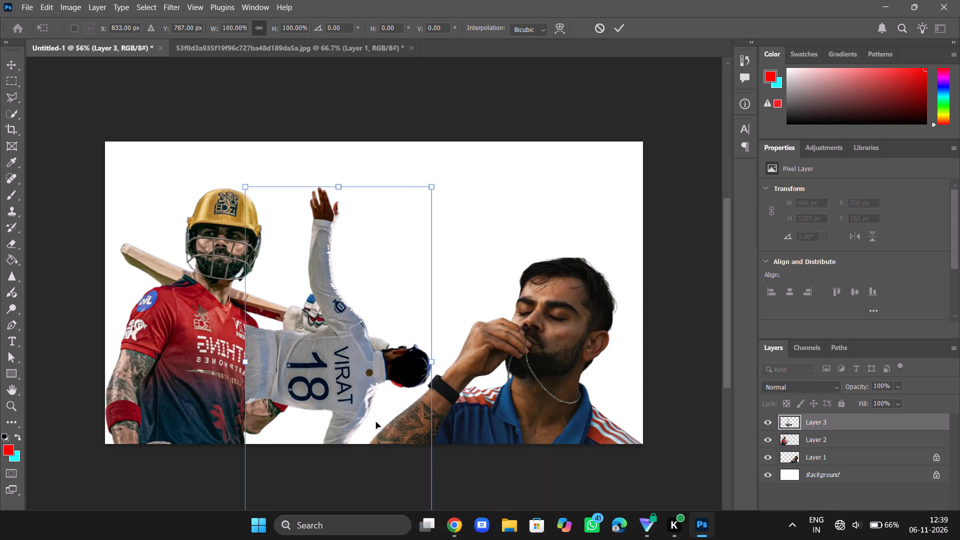
Free-transform the Layer 3 cutout with horizontal flips and a rotation to about -90.5° so it stands upright with VIRAT 18 readable.
right_click(374, 402)
click(426, 384)
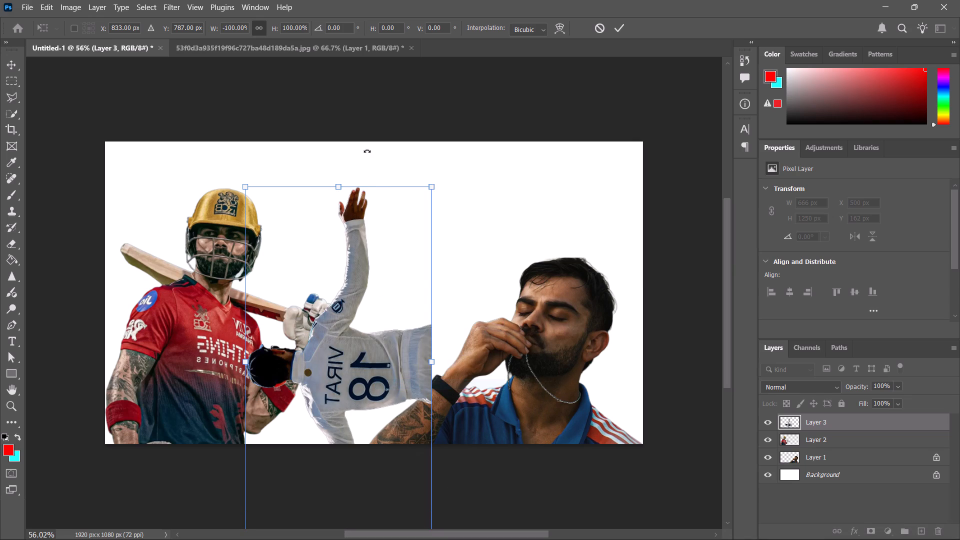
drag(367, 150, 536, 391)
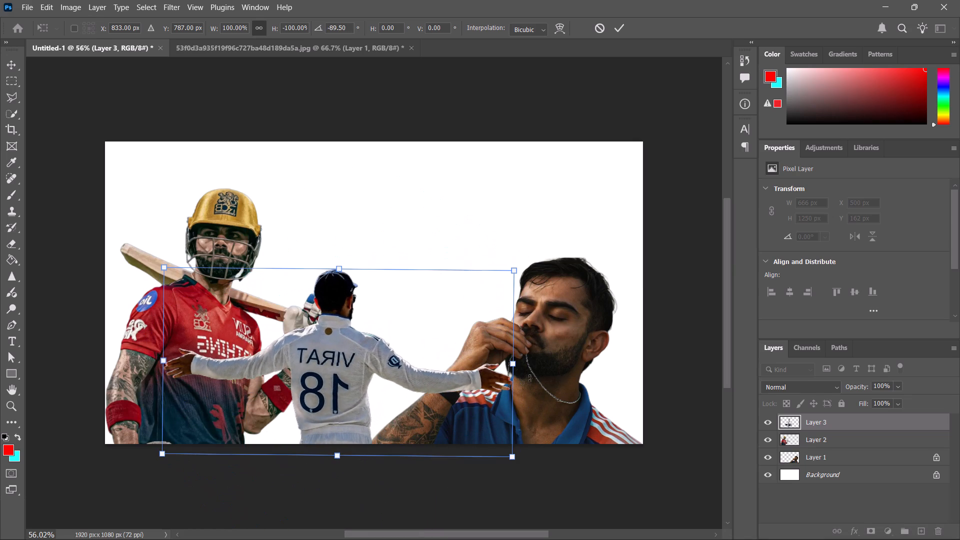
right_click(328, 356)
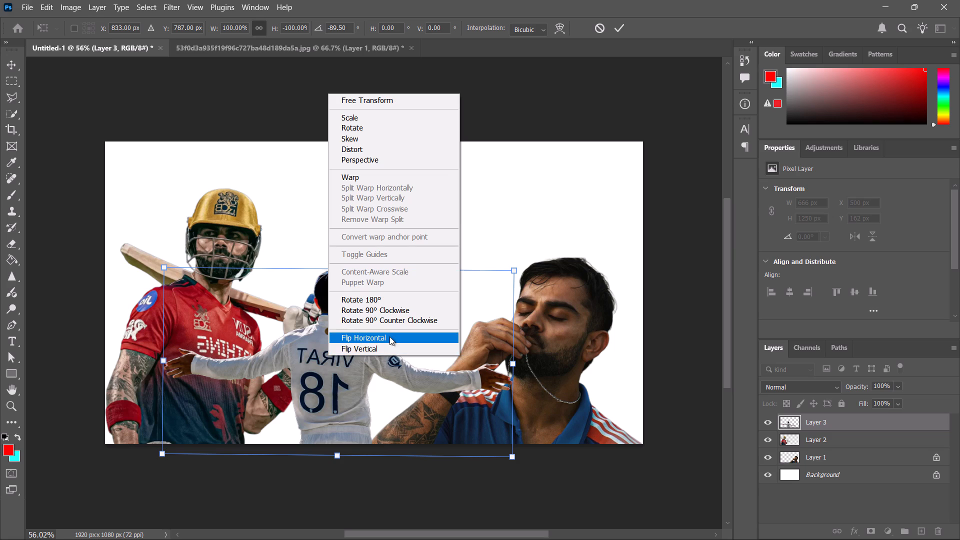
click(389, 336)
Scale the white jersey cutout to about 145% and centre it between the other players, at about X 905 px, Y 671 px.
drag(378, 351, 363, 236)
drag(496, 339, 585, 388)
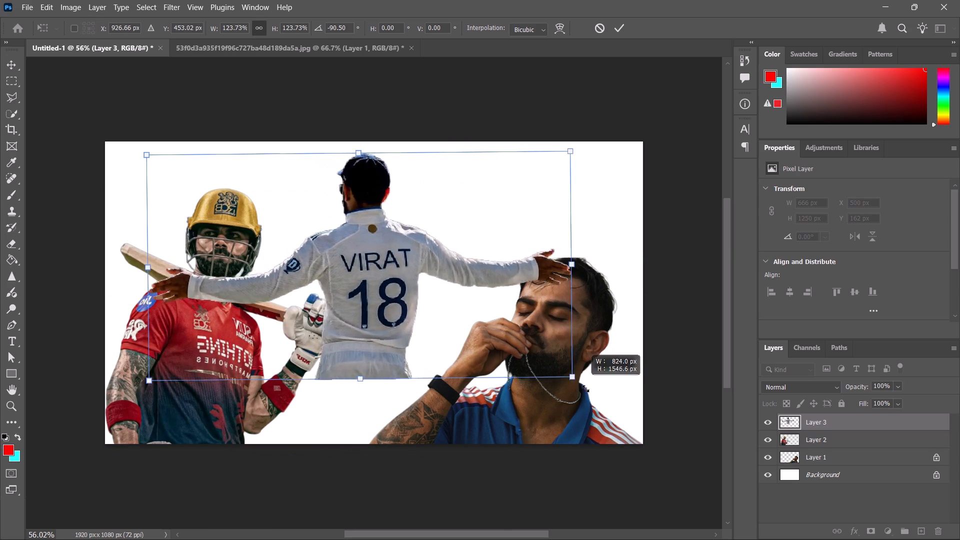
drag(585, 388, 653, 428)
drag(516, 321, 479, 388)
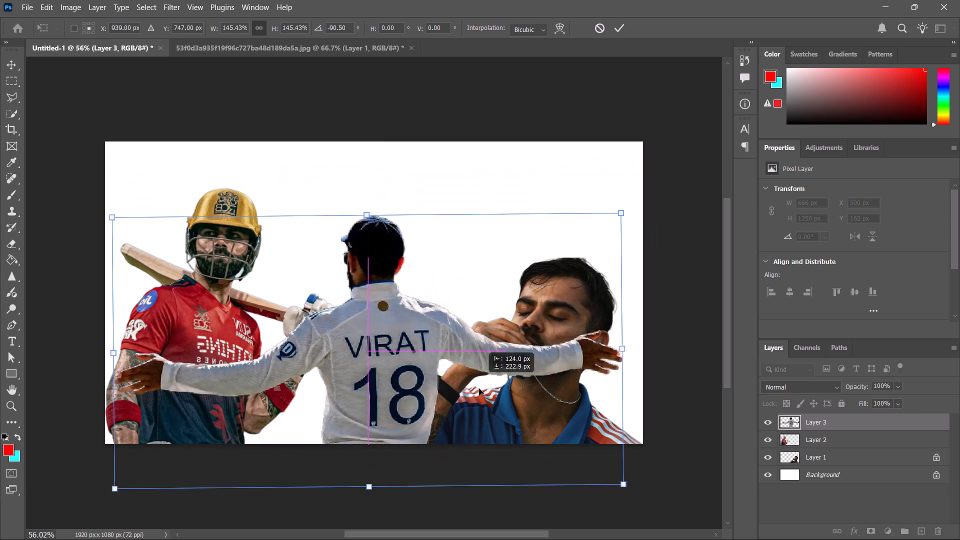
drag(479, 388, 474, 417)
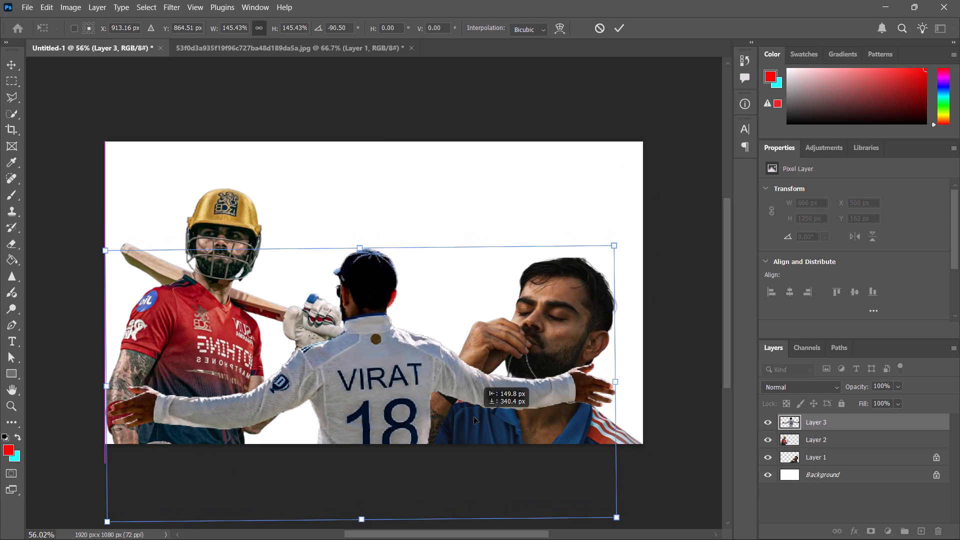
drag(474, 417, 468, 391)
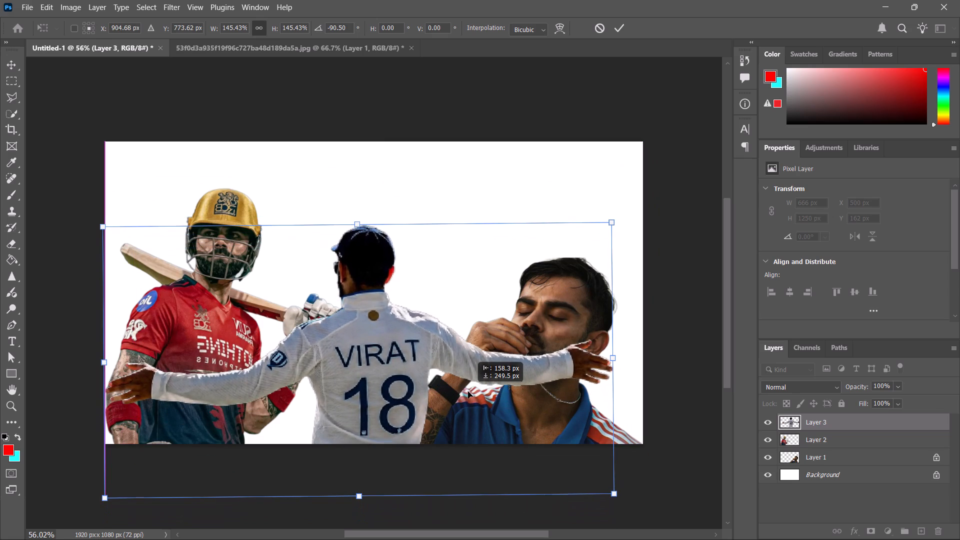
drag(468, 391, 442, 360)
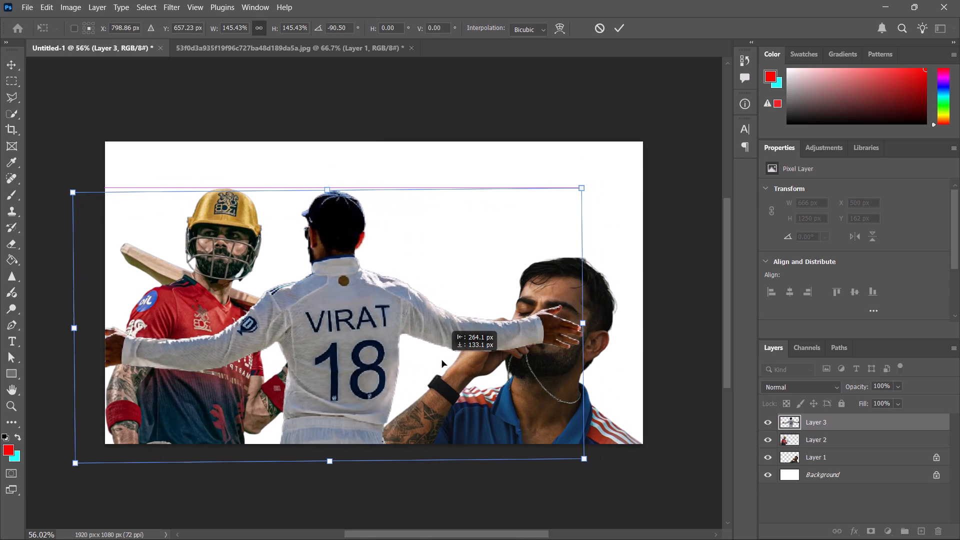
drag(442, 360, 472, 367)
Show the rulers and tilt the white jersey cutout slightly, to a rotation of about -91.4°.
key(ctrl+r)
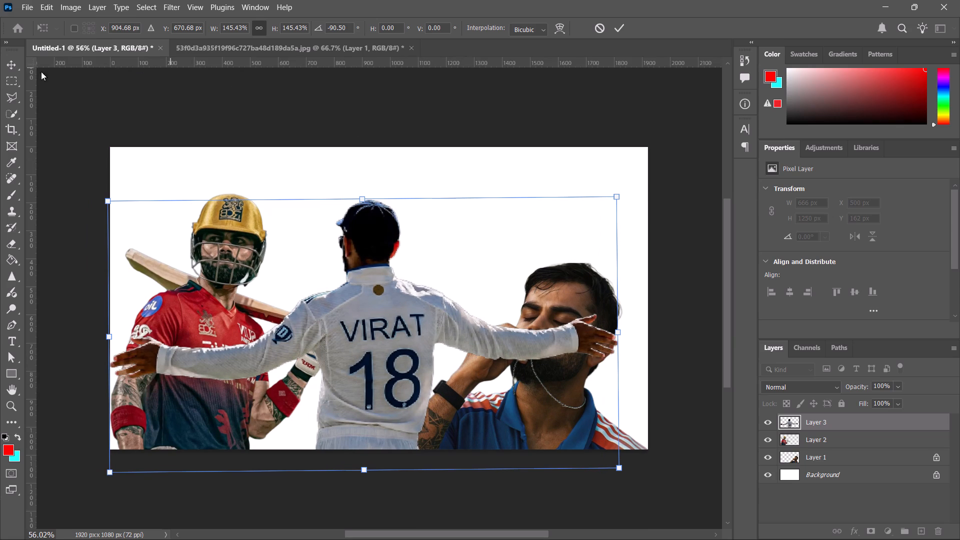
drag(37, 84, 105, 115)
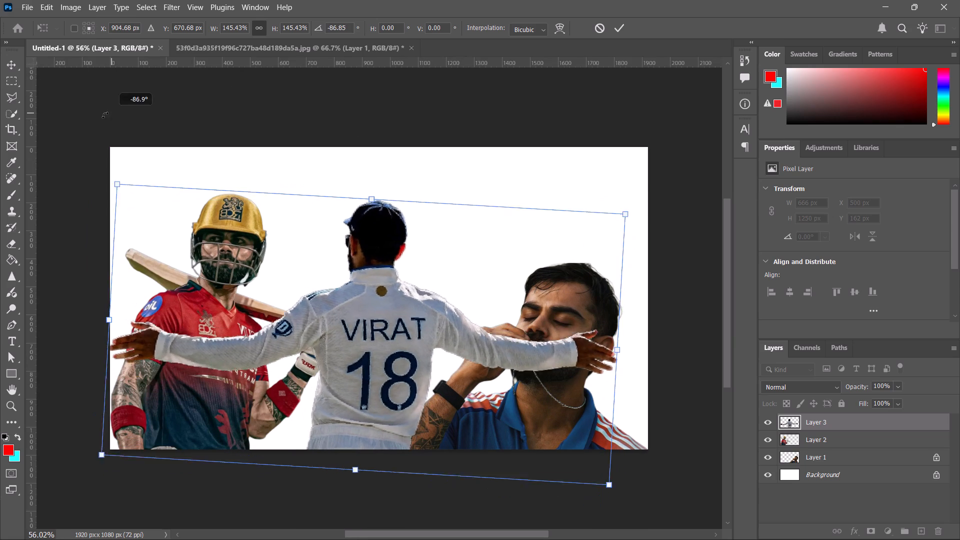
drag(105, 115, 94, 135)
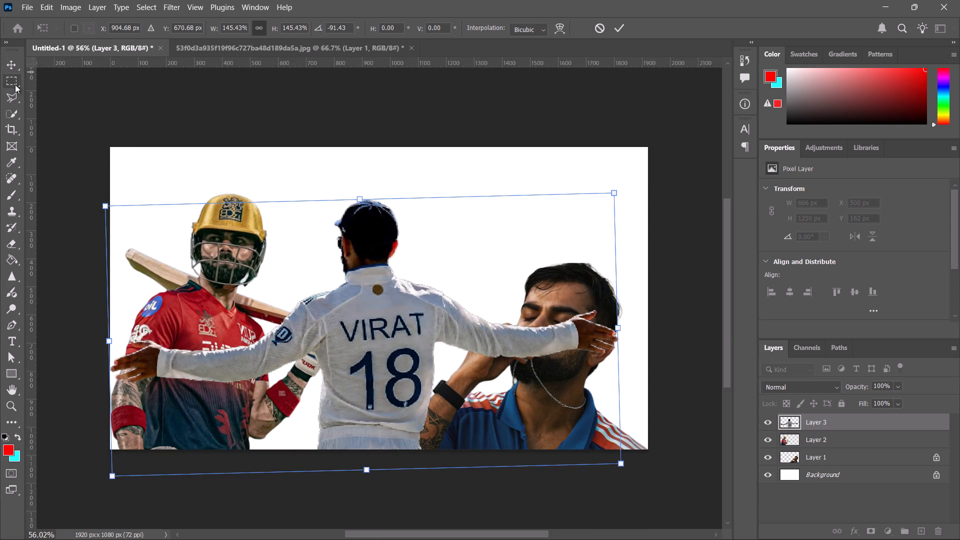
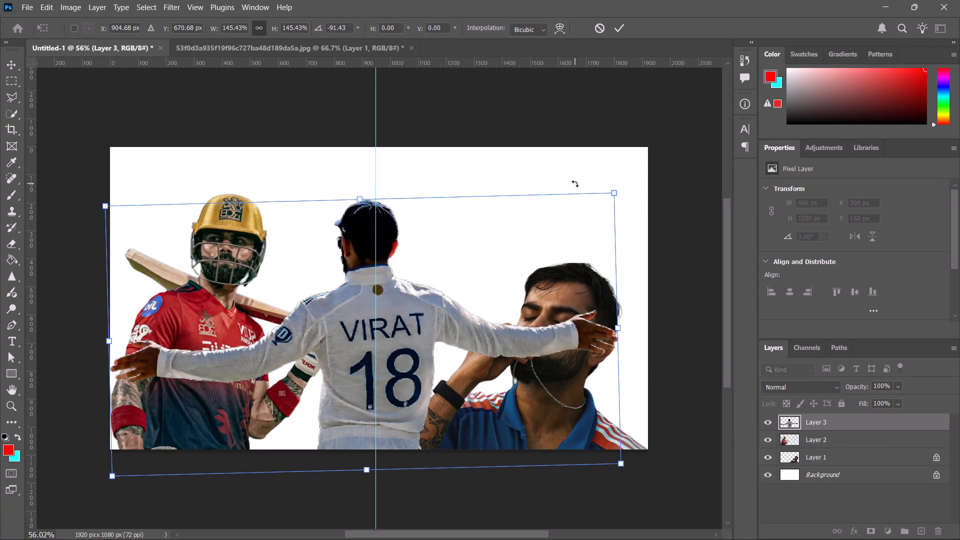
Adjust the white jersey cutout to a rotation of about -90.3° and scale of about 147%, at about X 917 px, Y 616 px, and apply.
drag(560, 174, 570, 172)
drag(466, 264, 468, 258)
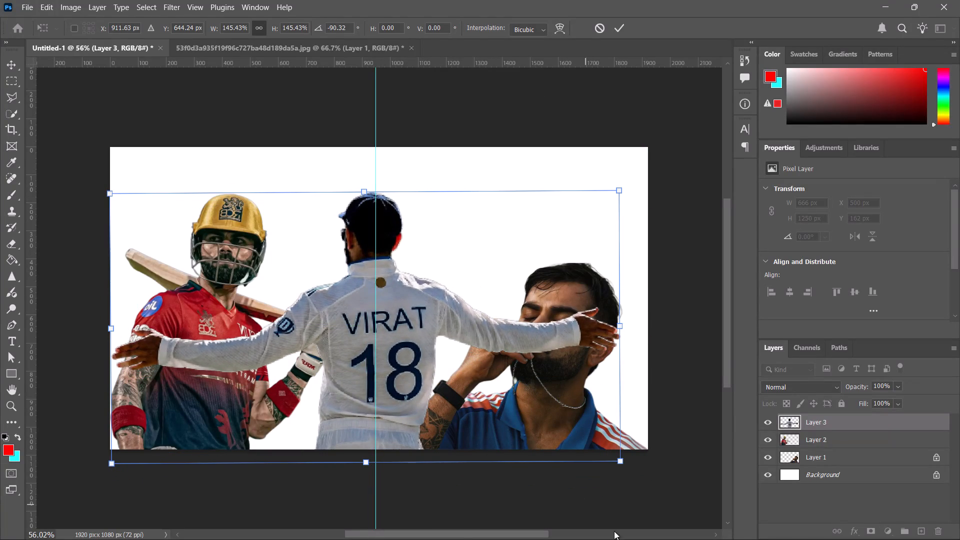
drag(620, 461, 619, 479)
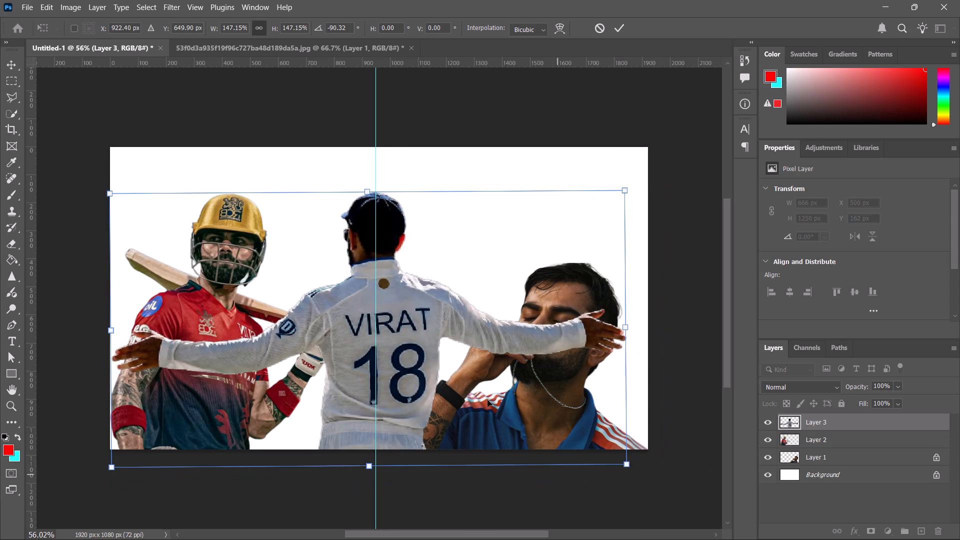
drag(470, 328, 476, 334)
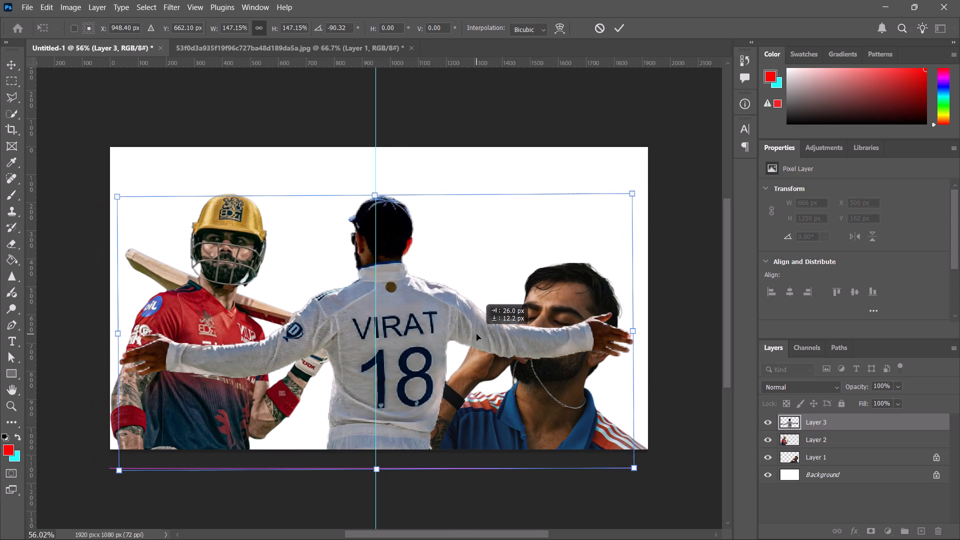
drag(476, 334, 466, 343)
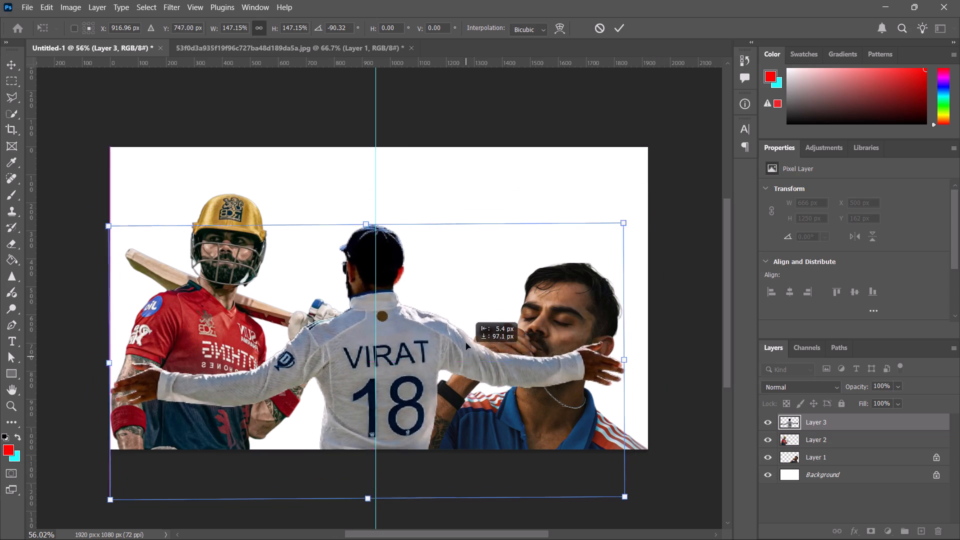
drag(466, 343, 467, 318)
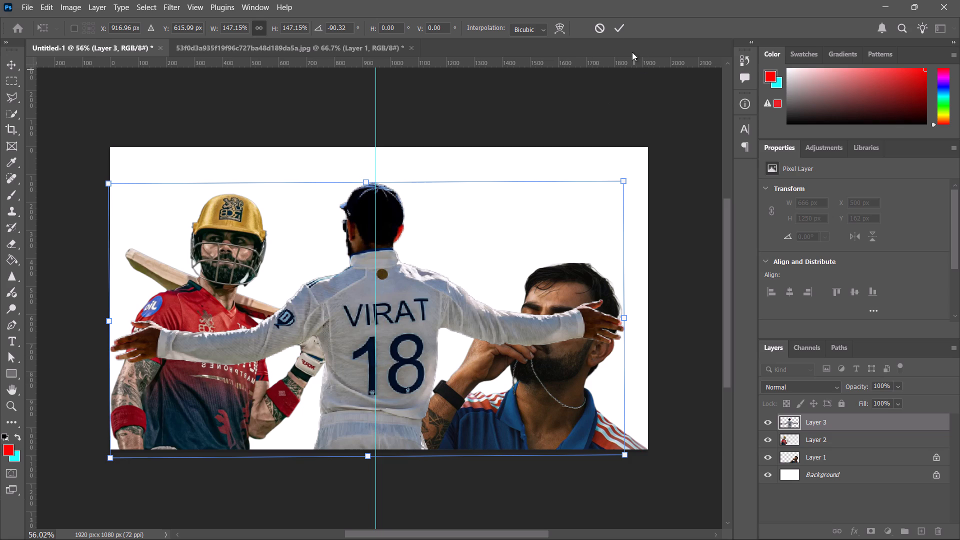
click(619, 24)
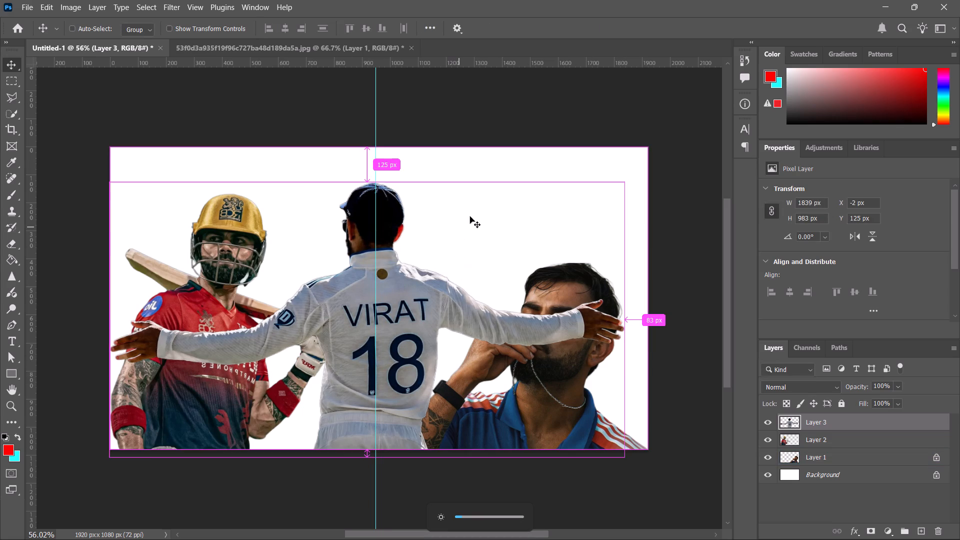
Free-transform the blue jersey cutout on Layer 1 to about 119%, placing it behind the white jersey at about X 1316 px, Y 711 px.
click(787, 461)
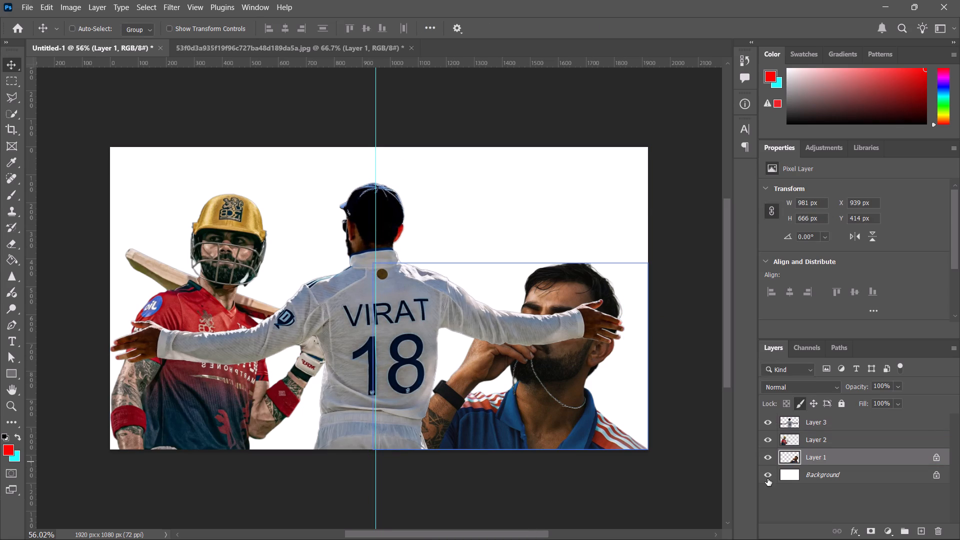
key(ctrl+t)
drag(572, 391, 562, 360)
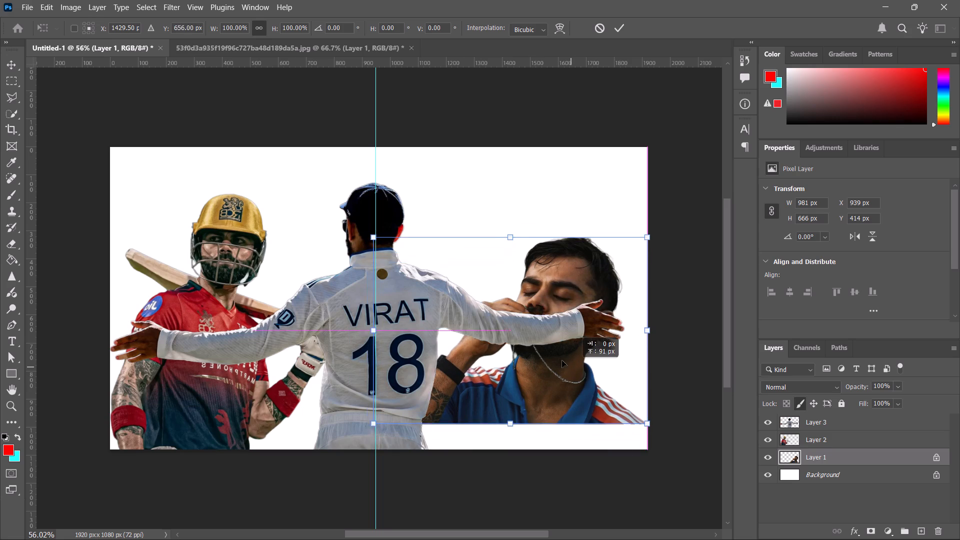
drag(562, 360, 501, 312)
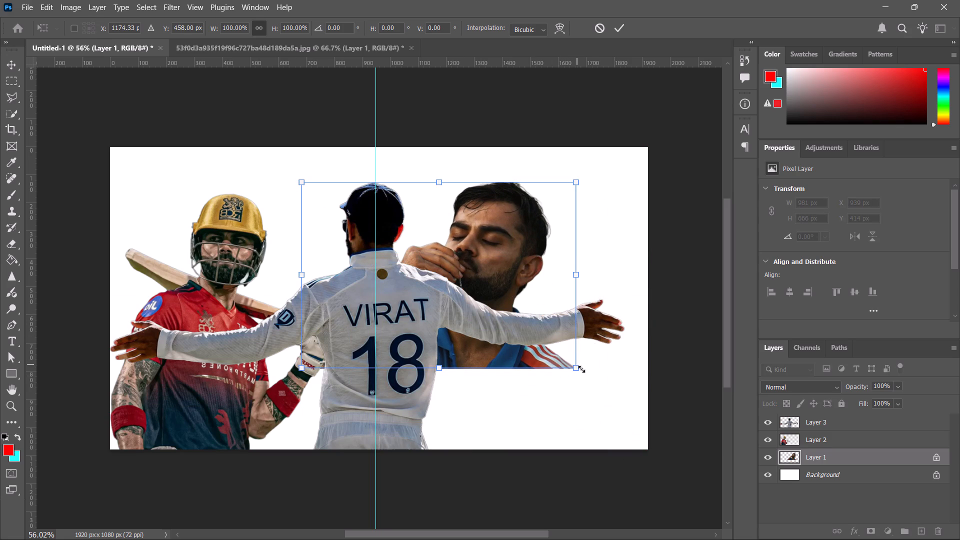
drag(577, 369, 627, 408)
drag(533, 351, 553, 406)
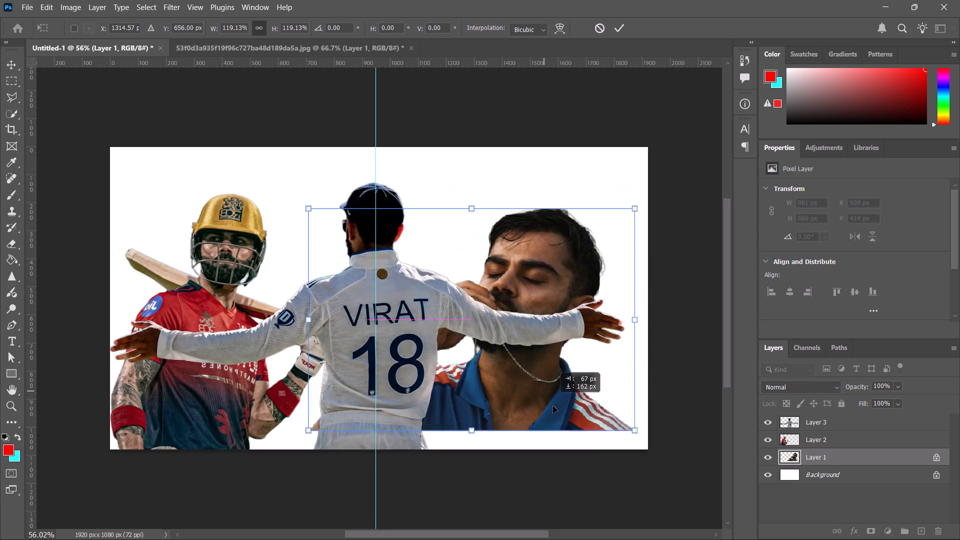
drag(553, 406, 577, 412)
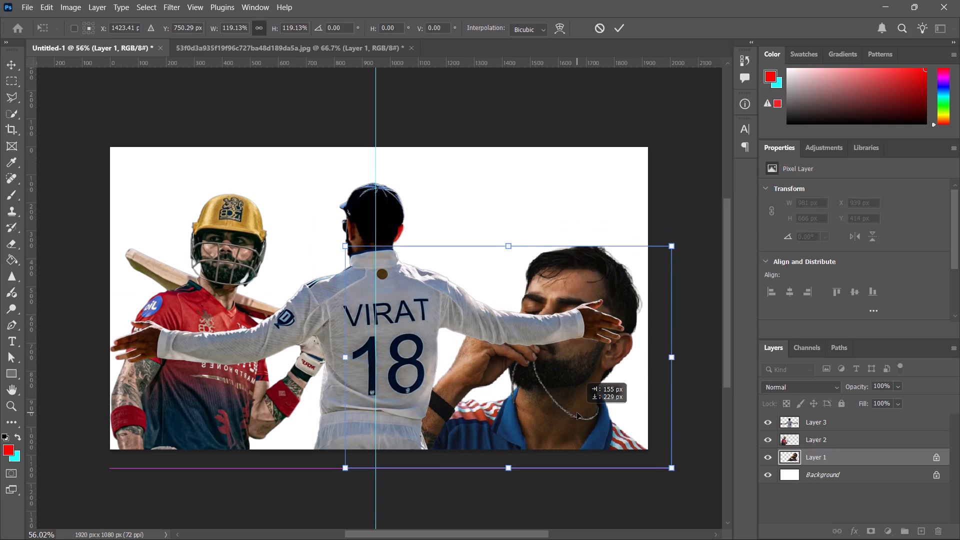
drag(577, 412, 568, 369)
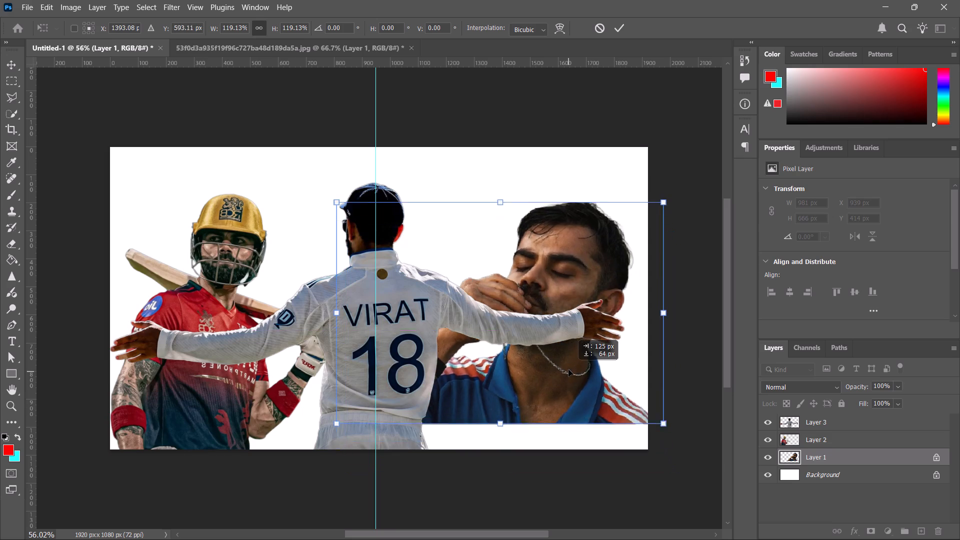
drag(568, 369, 547, 408)
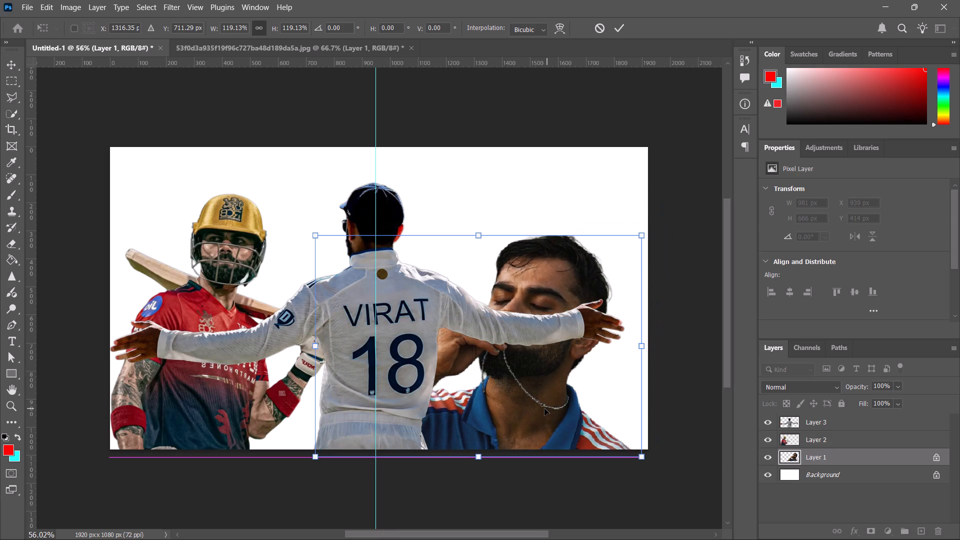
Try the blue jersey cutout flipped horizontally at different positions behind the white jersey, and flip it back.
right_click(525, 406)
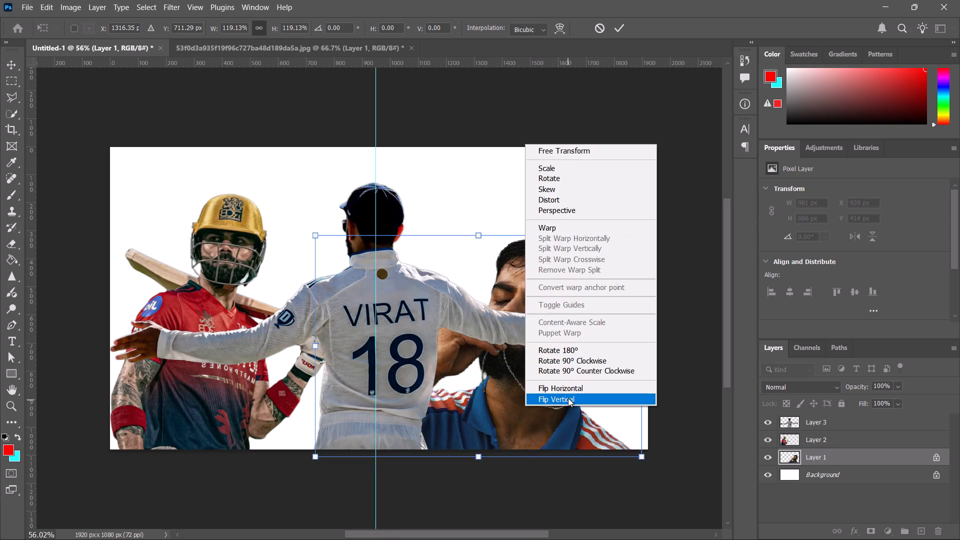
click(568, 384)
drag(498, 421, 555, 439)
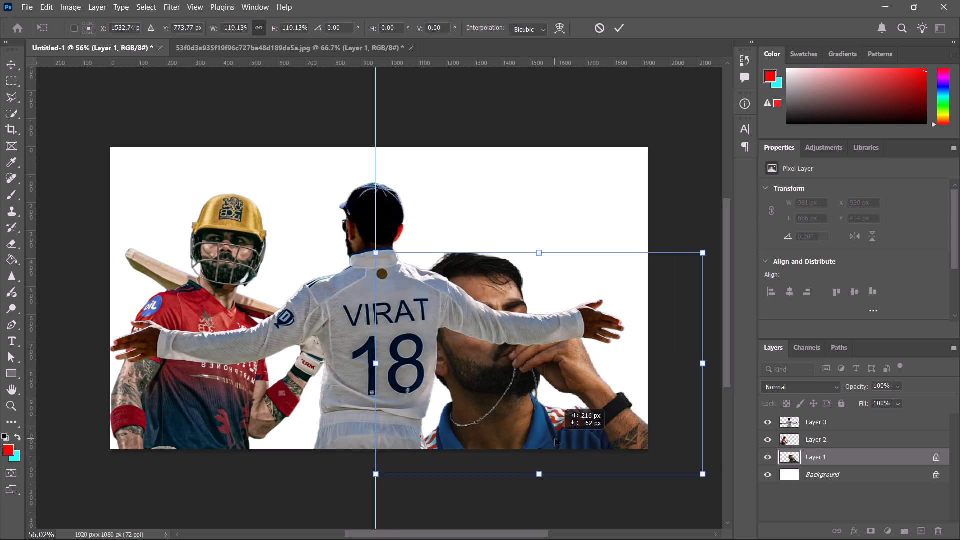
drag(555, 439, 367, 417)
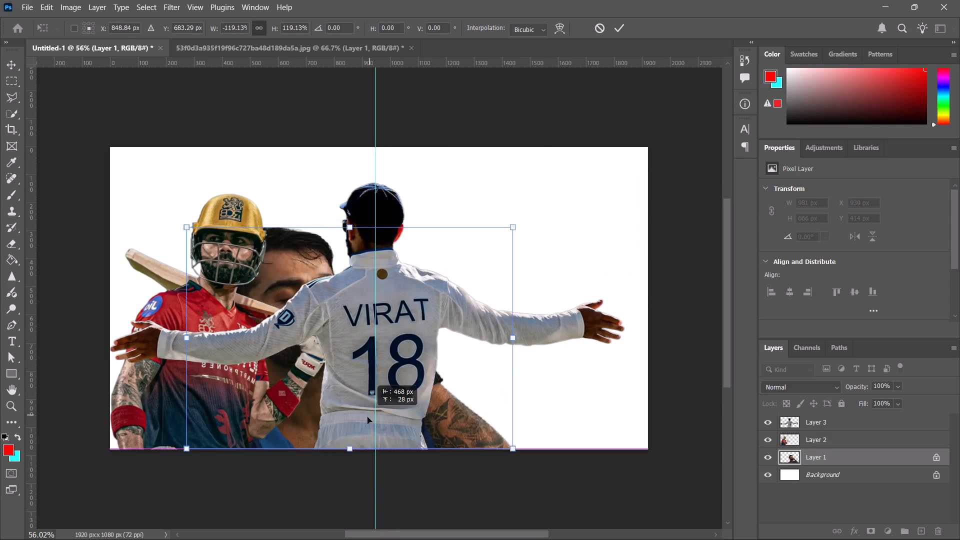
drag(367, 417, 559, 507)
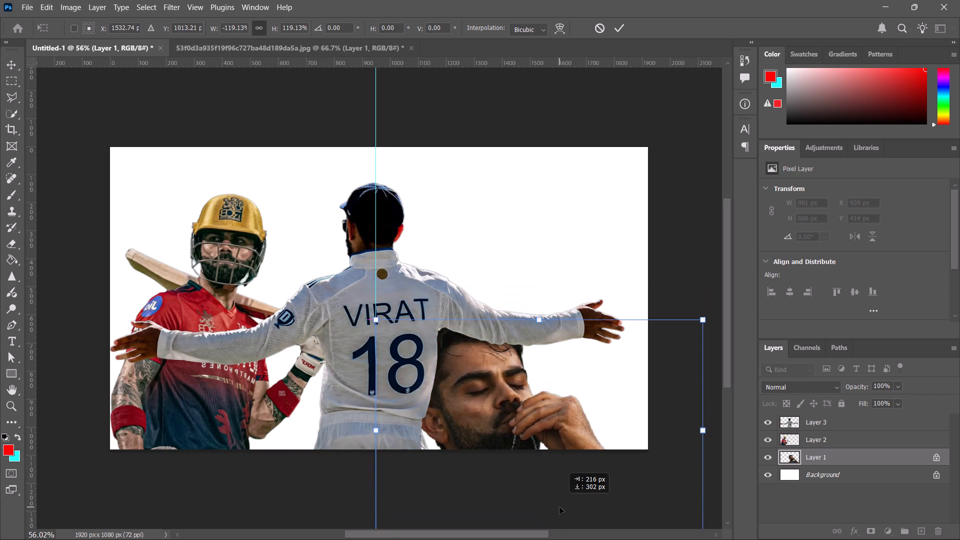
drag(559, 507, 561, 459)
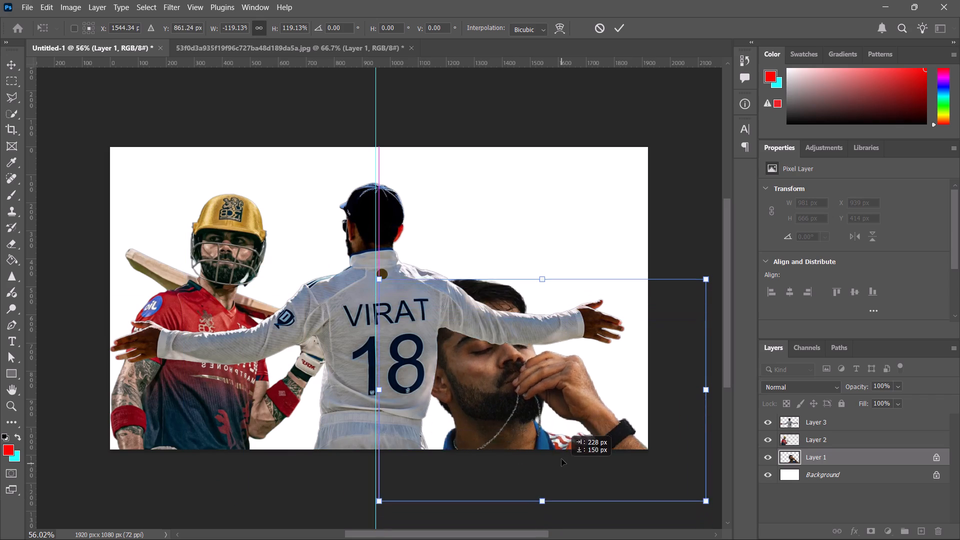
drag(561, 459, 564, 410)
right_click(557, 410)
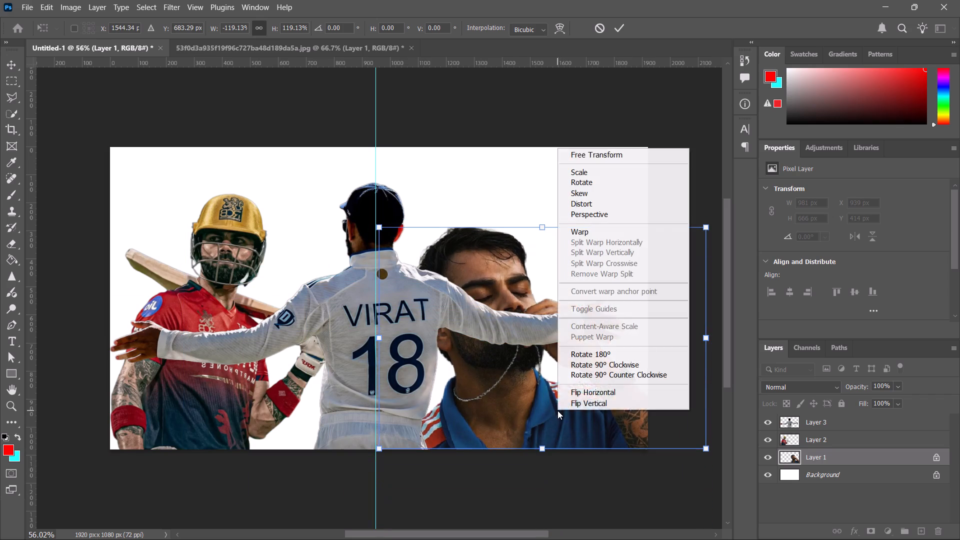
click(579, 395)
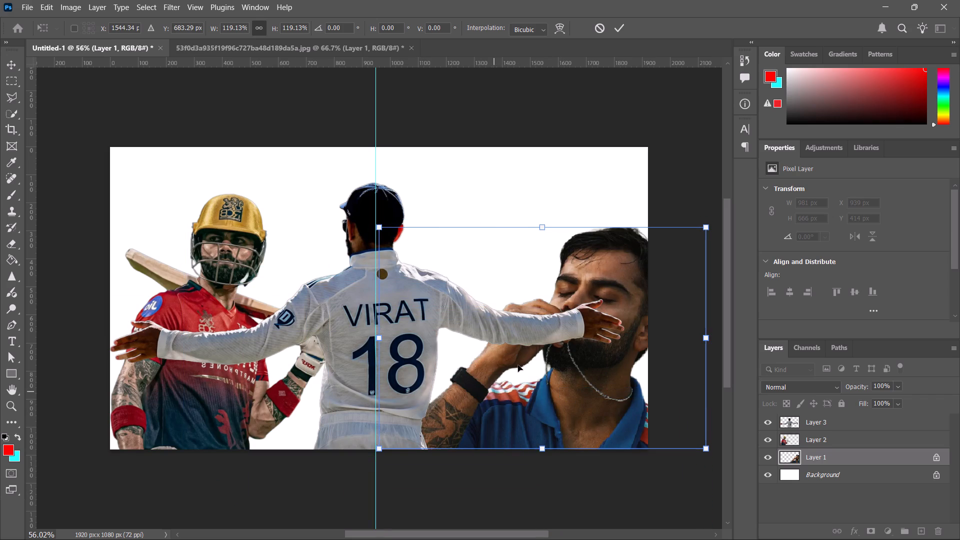
Enlarge the blue jersey cutout to about 149%, position it at about X 1290 px, Y 583 px, and apply the transform.
drag(518, 365, 439, 288)
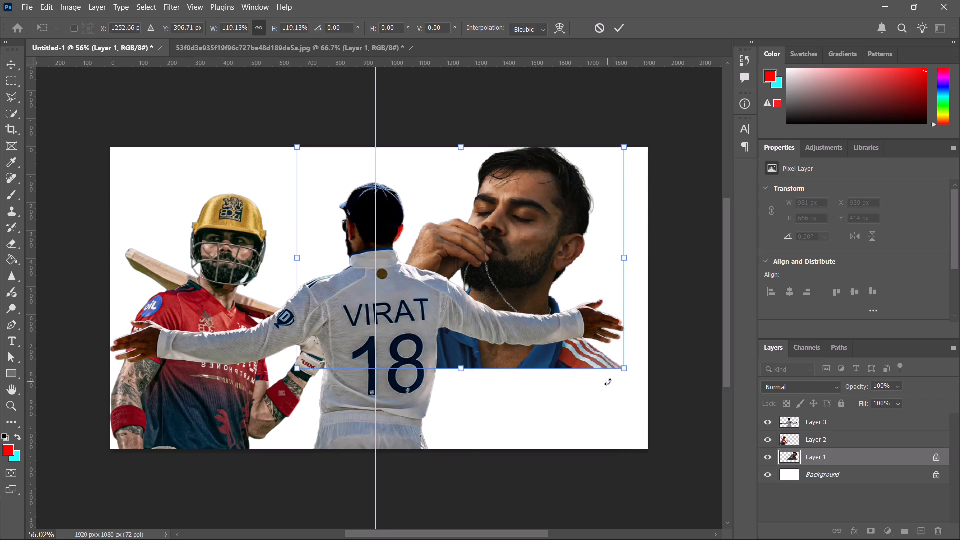
drag(621, 369, 686, 397)
drag(608, 343, 590, 375)
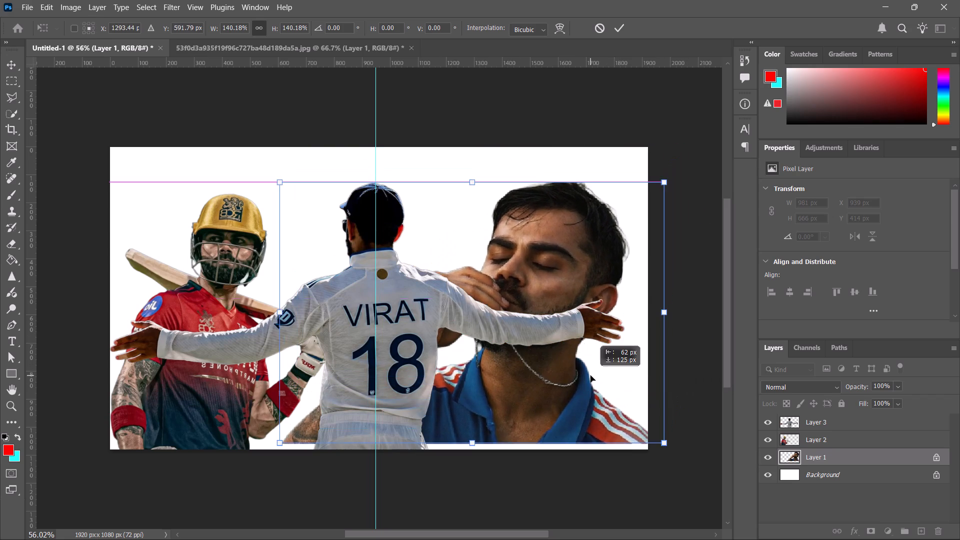
drag(590, 375, 594, 384)
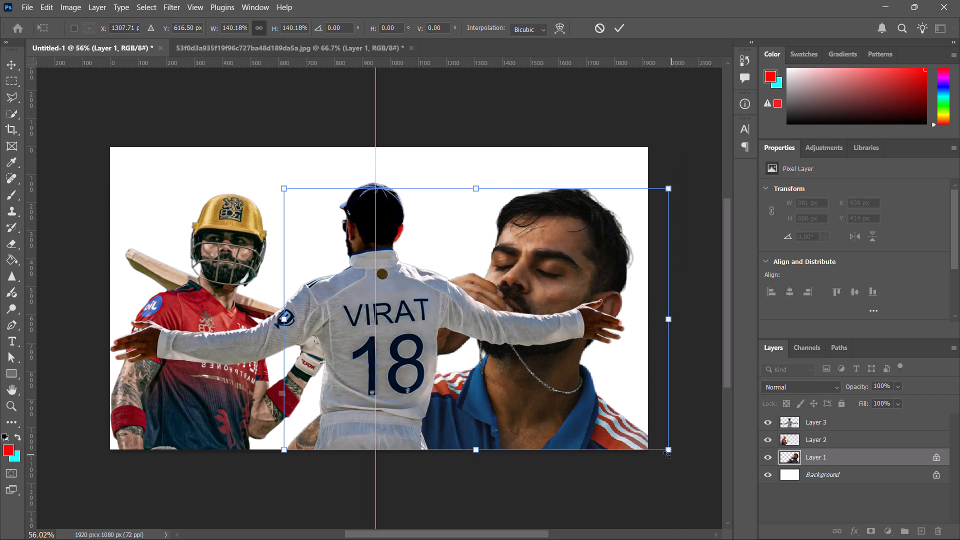
drag(667, 454, 699, 461)
drag(579, 382, 562, 367)
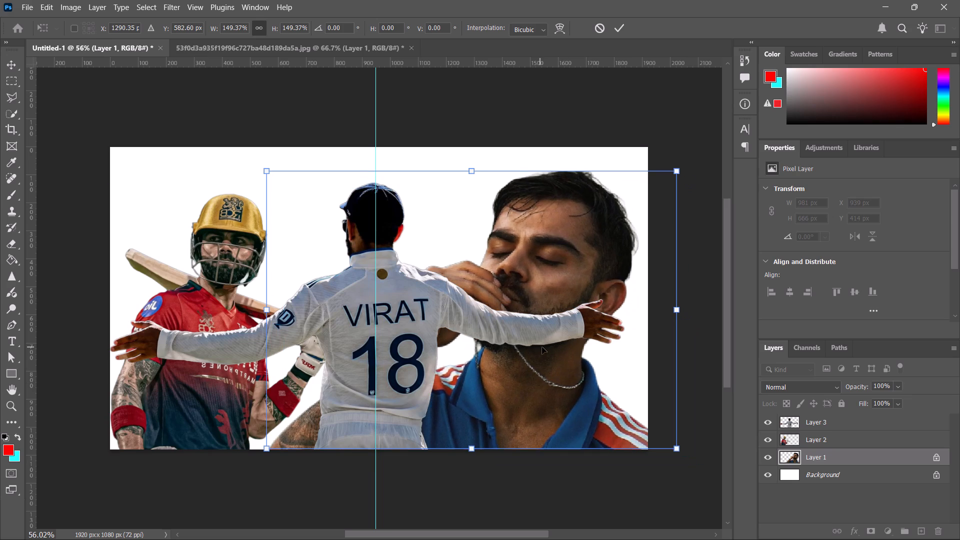
click(618, 34)
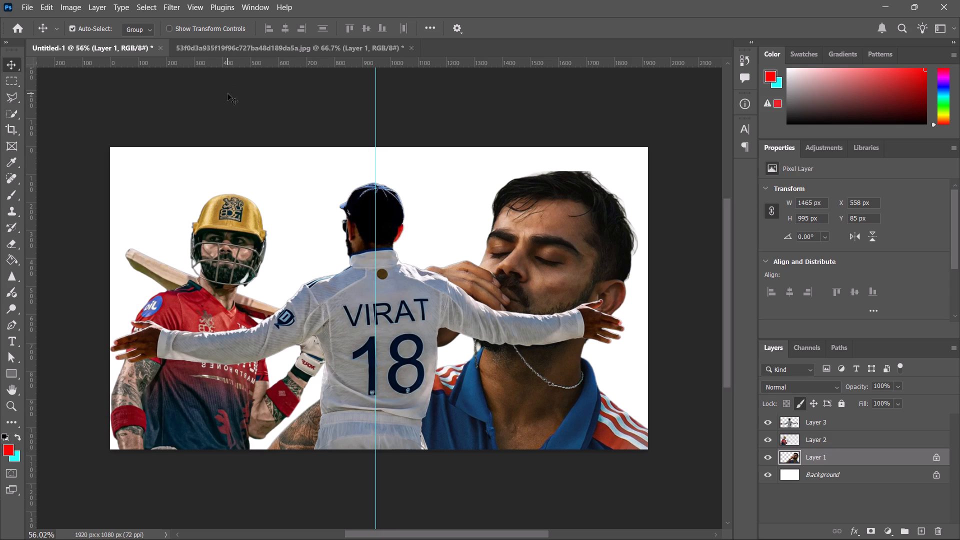
Switch to Pinterest in Chrome and look through the related Virat Kohli photos.
key(alt+Tab)
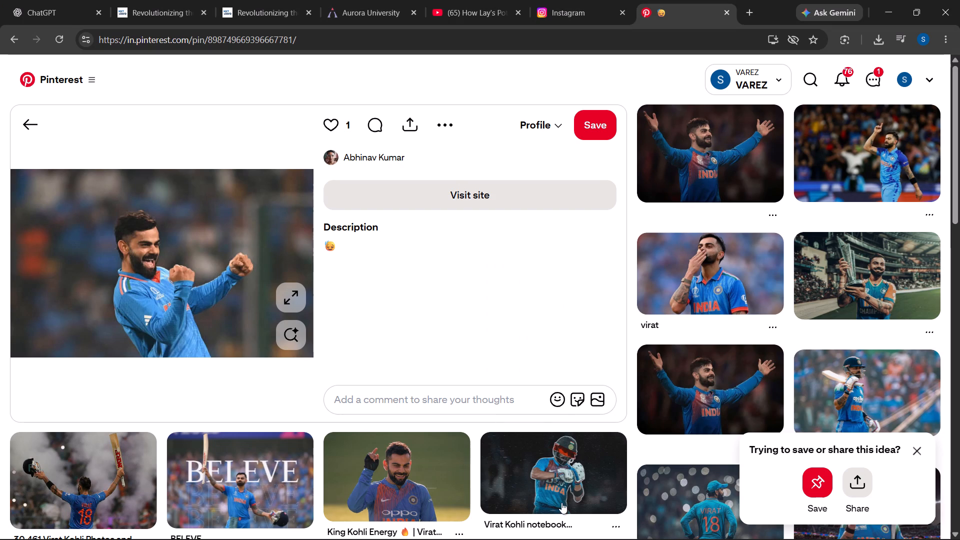
scroll(330, 329, down, 7)
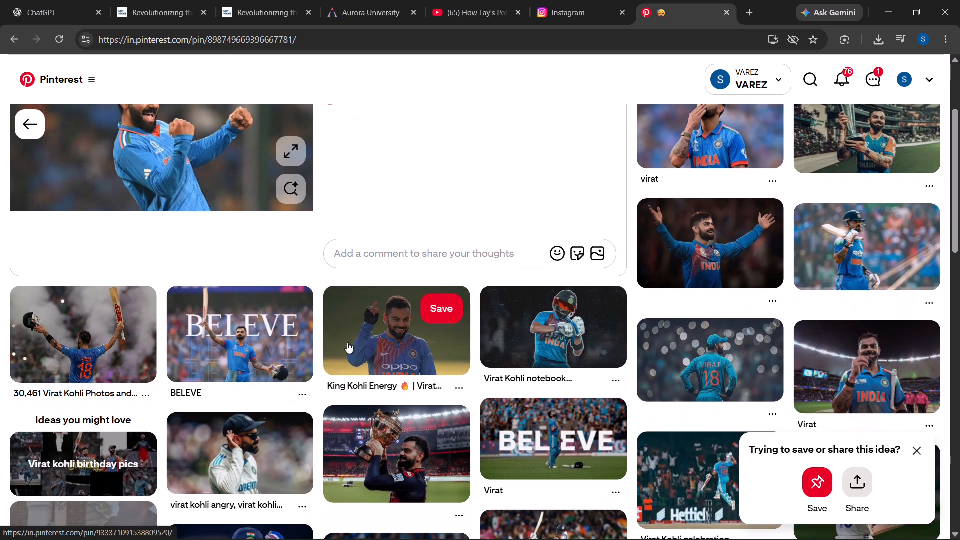
scroll(349, 345, down, 13)
scroll(360, 362, up, 13)
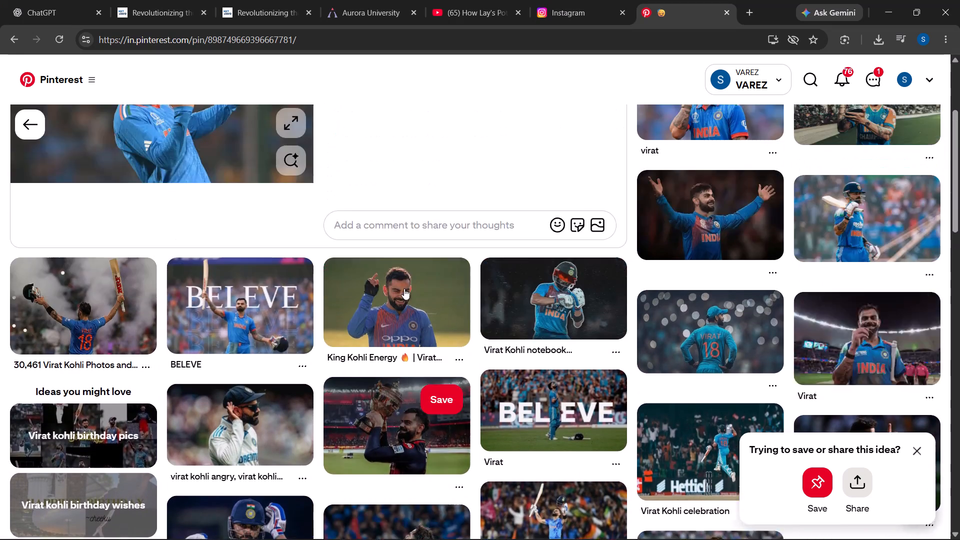
scroll(404, 288, up, 6)
scroll(483, 270, up, 7)
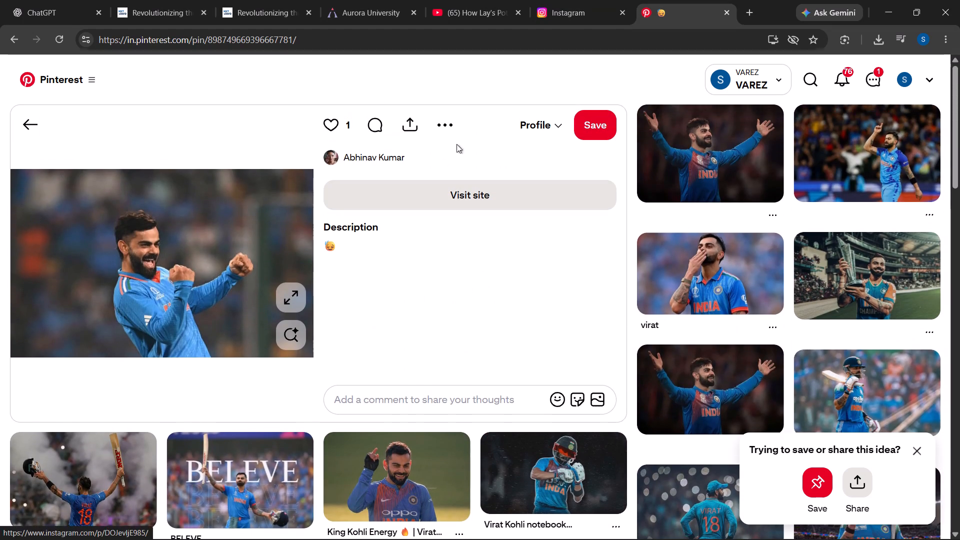
Replace the existing Pinterest search query with "cricket ground" and run the search.
click(813, 76)
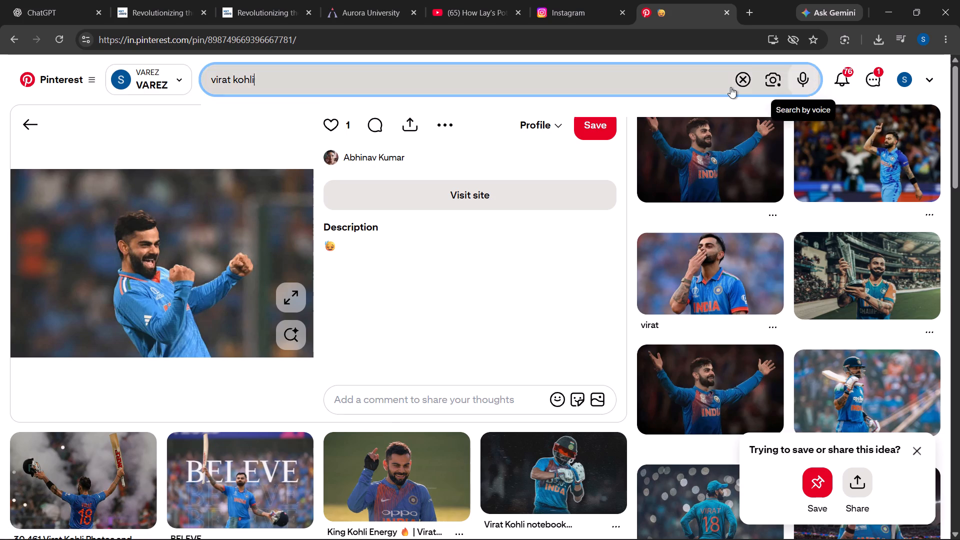
text(cricket ground)
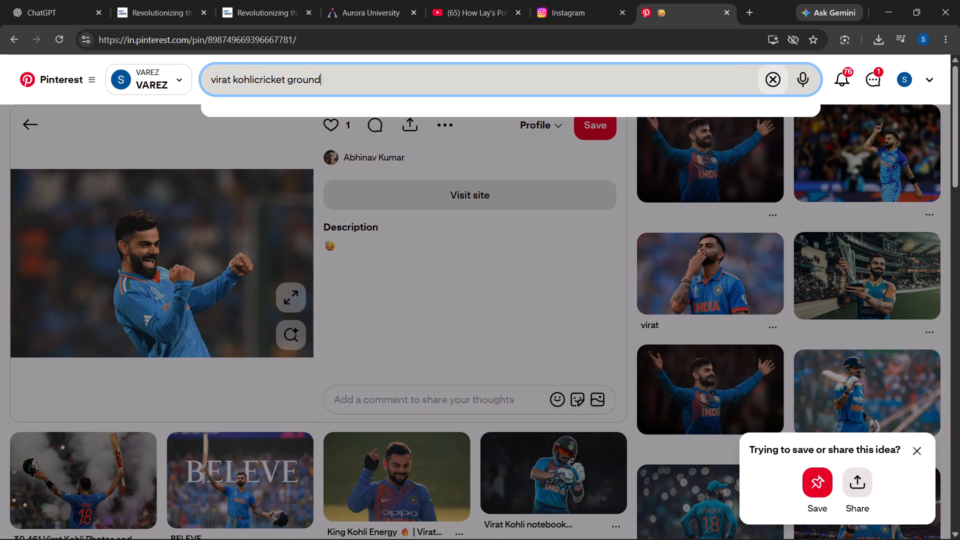
key(Left)
key(Left)
key(Left)
key(Left)
key(Left)
key(Left)
key(Left)
key(Left)
key(Left)
key(Left)
key(Left)
key(Left)
key(Left)
key(Left)
key(BackSpace)
key(BackSpace)
key(BackSpace)
key(BackSpace)
key(BackSpace)
key(BackSpace)
key(BackSpace)
key(BackSpace)
key(BackSpace)
key(BackSpace)
key(BackSpace)
key(BackSpace)
key(BackSpace)
key(BackSpace)
key(BackSpace)
key(BackSpace)
key(BackSpace)
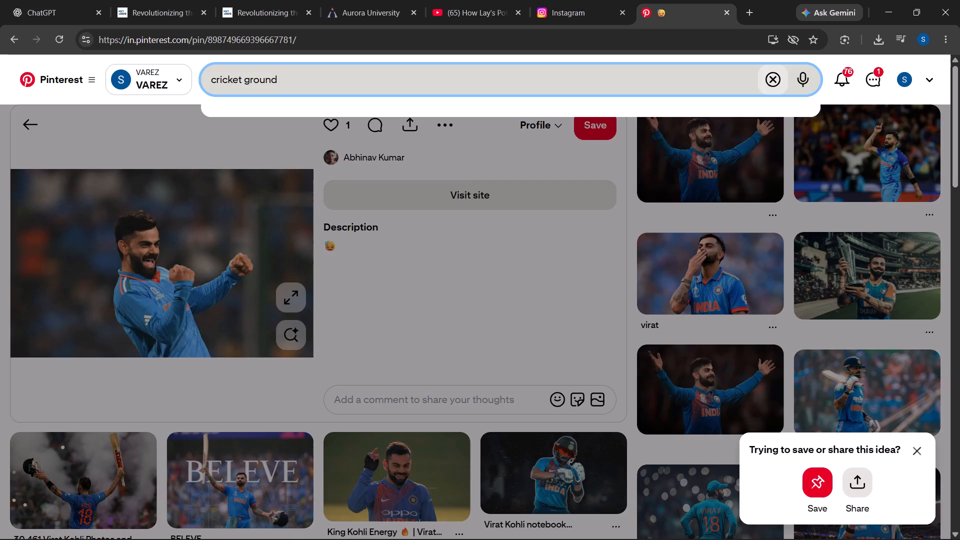
key(Return)
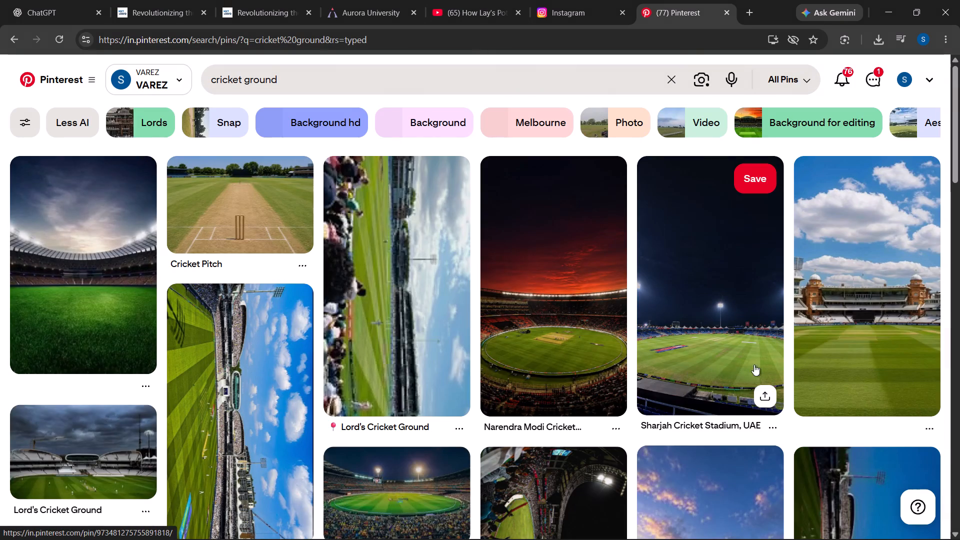
Look through the cricket ground search results on Pinterest for a suitable stadium image.
scroll(759, 384, down, 6)
scroll(577, 445, down, 4)
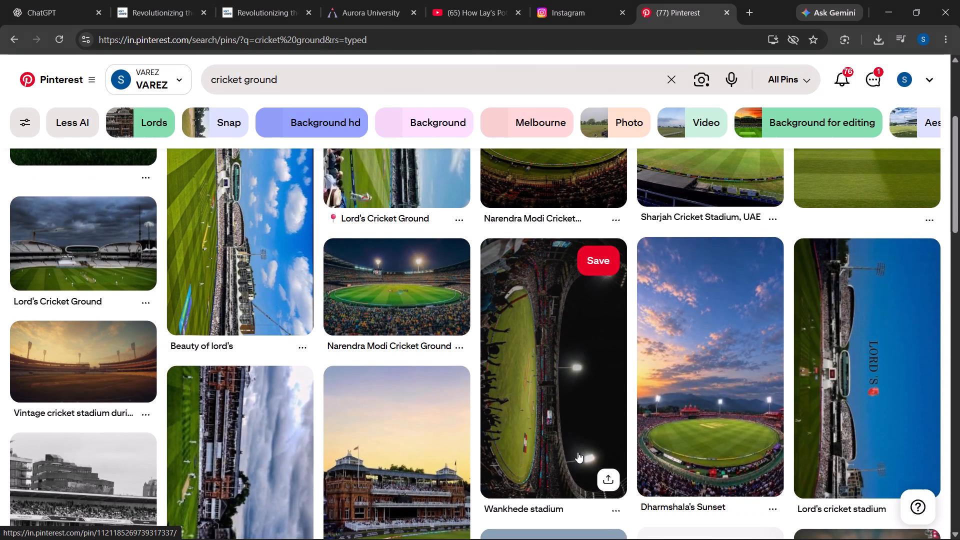
scroll(690, 369, down, 14)
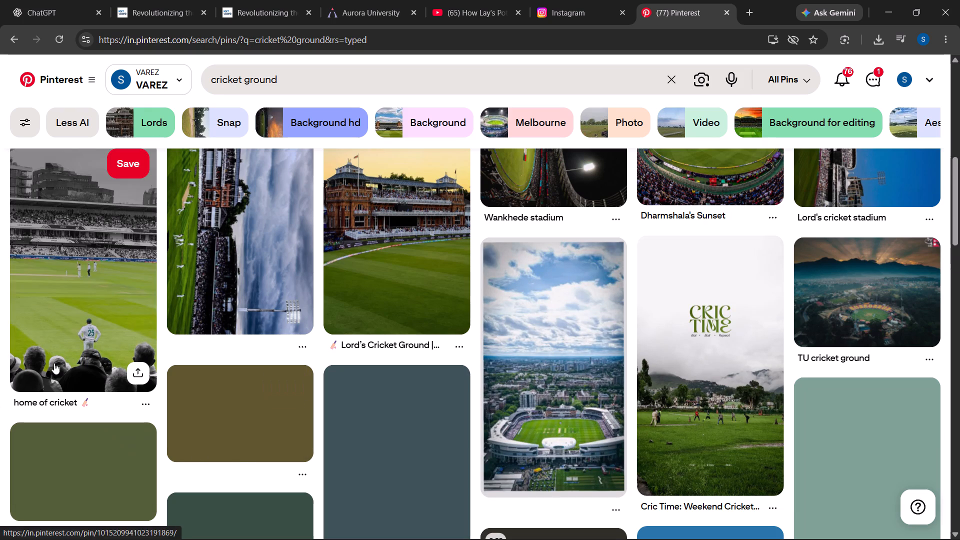
scroll(231, 307, down, 6)
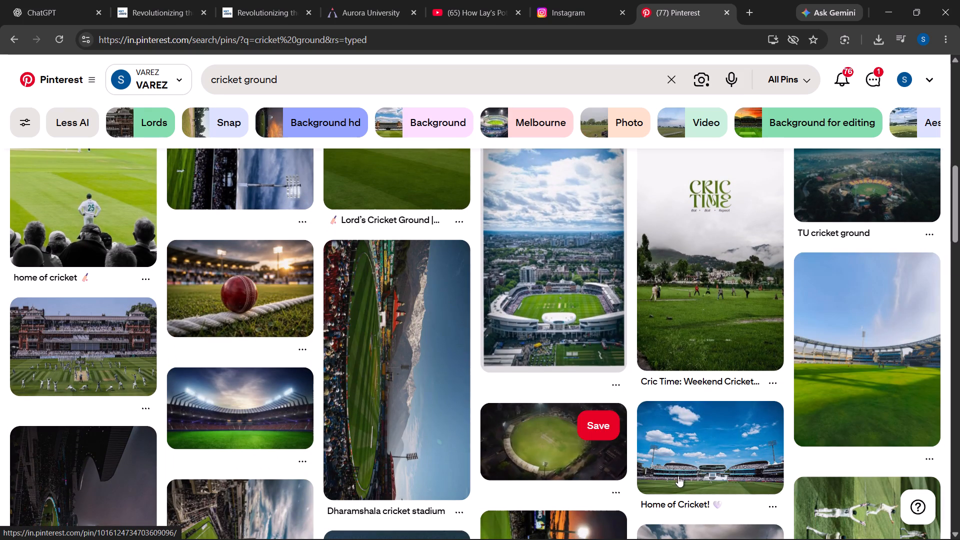
scroll(667, 485, down, 7)
Switch to Photoshop, hide Layer 1, Layer 2 and Layer 3, and select the Background layer.
key(alt+Tab)
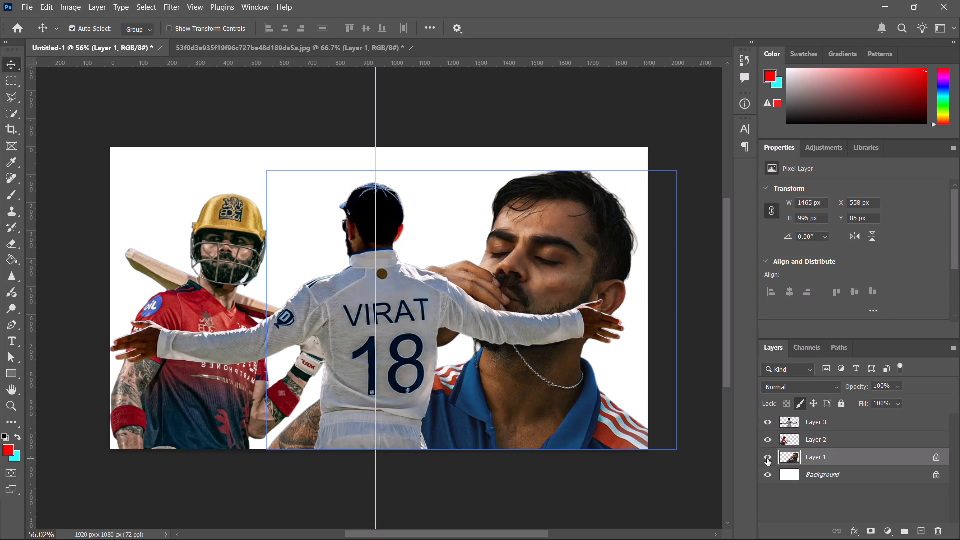
click(767, 458)
click(769, 433)
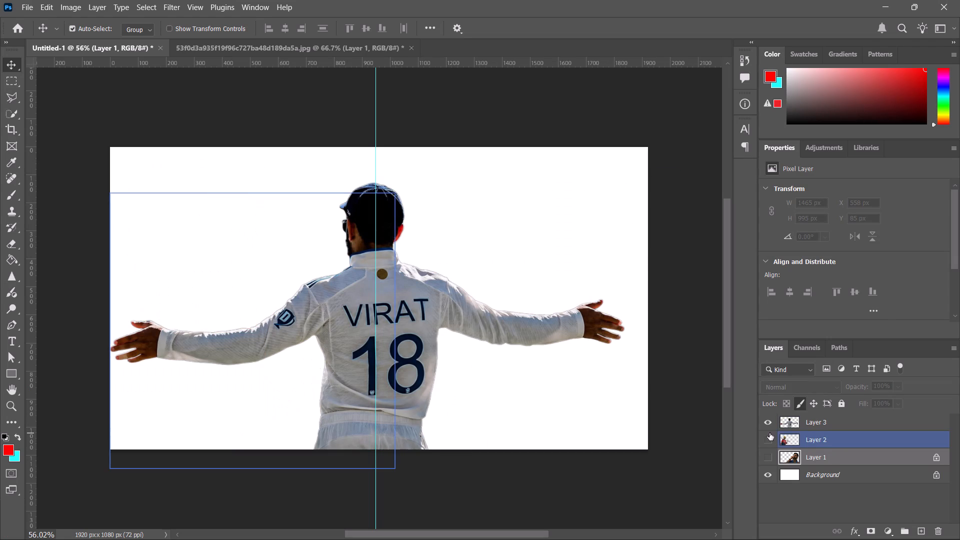
click(767, 424)
click(800, 480)
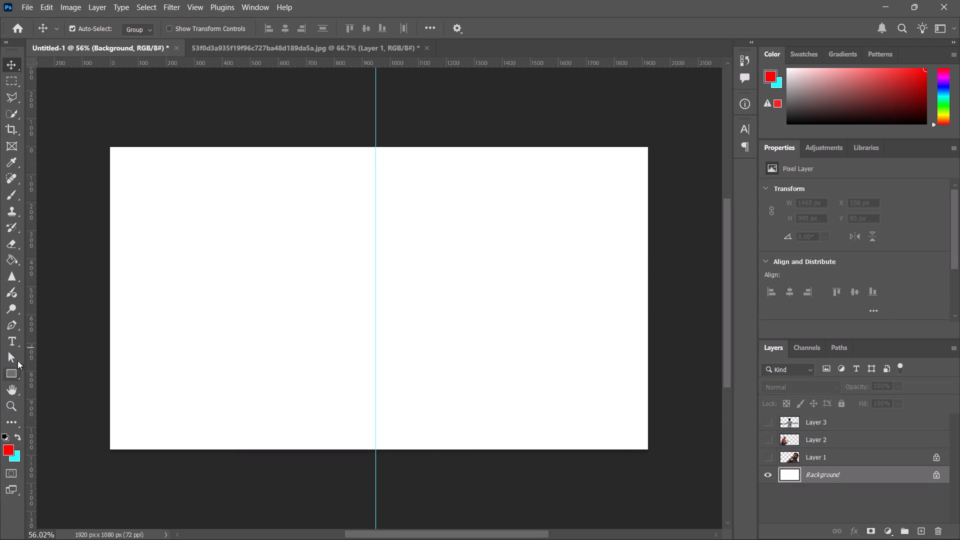
Activate the Gradient tool and swap the foreground and background colours so that cyan is the foreground.
right_click(9, 257)
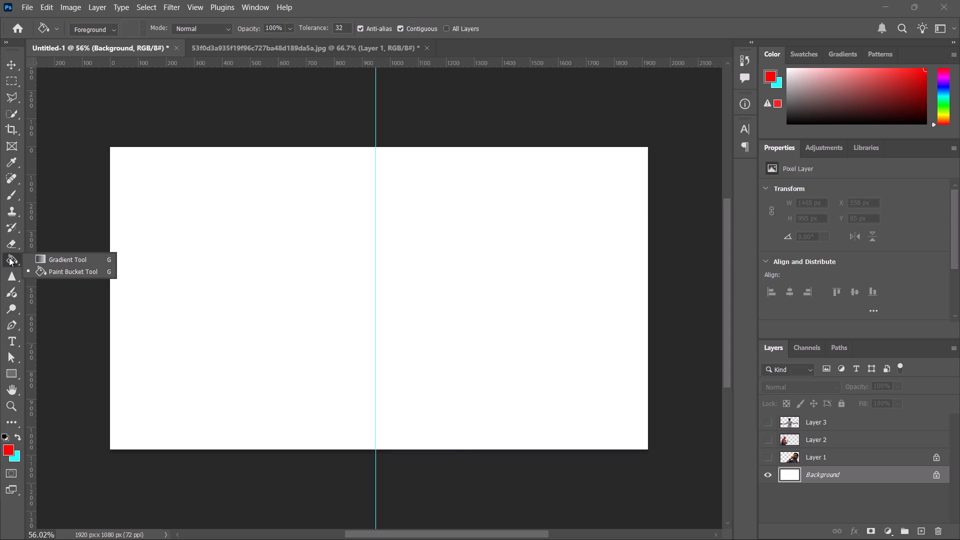
click(83, 257)
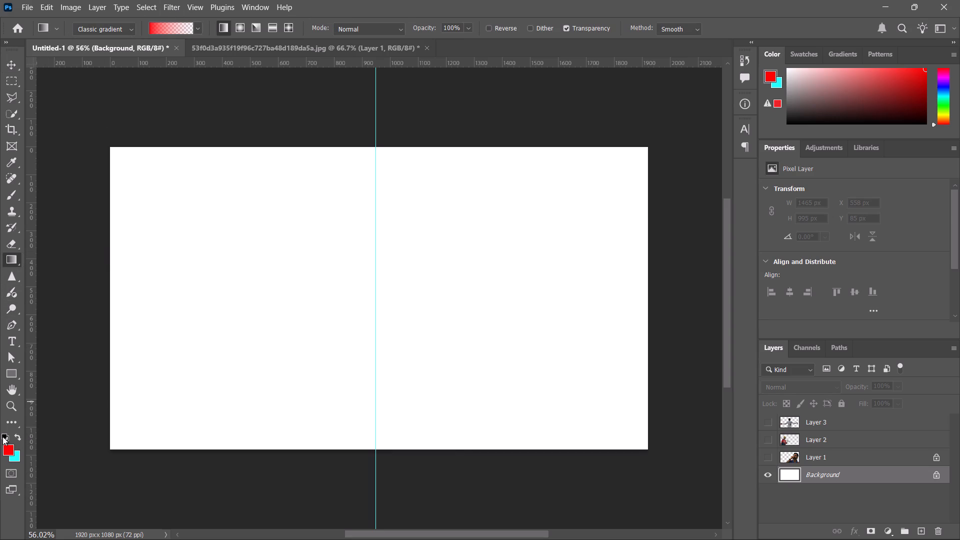
click(15, 435)
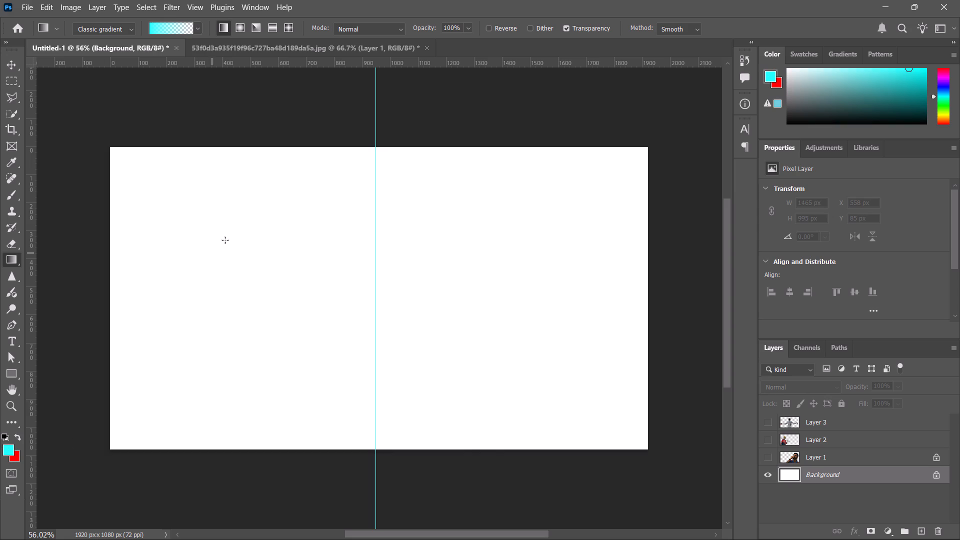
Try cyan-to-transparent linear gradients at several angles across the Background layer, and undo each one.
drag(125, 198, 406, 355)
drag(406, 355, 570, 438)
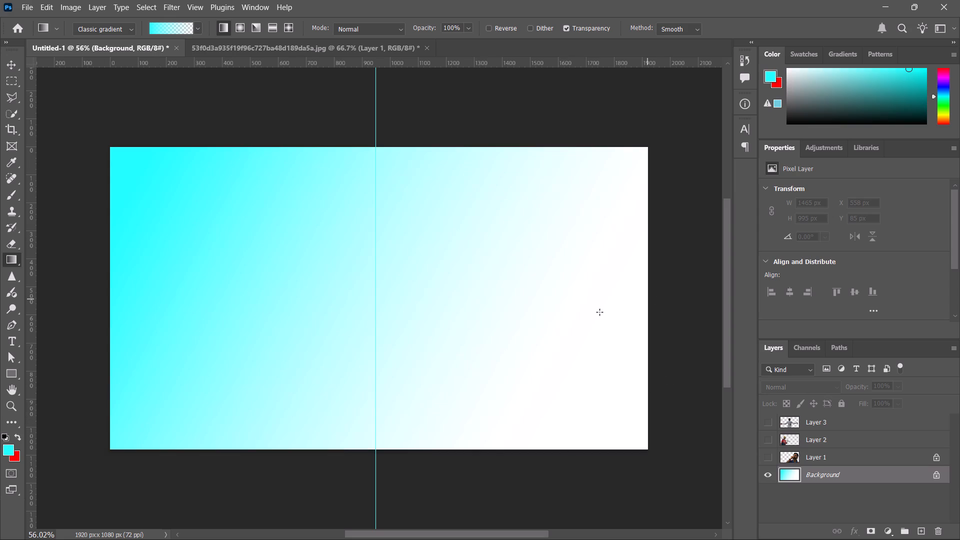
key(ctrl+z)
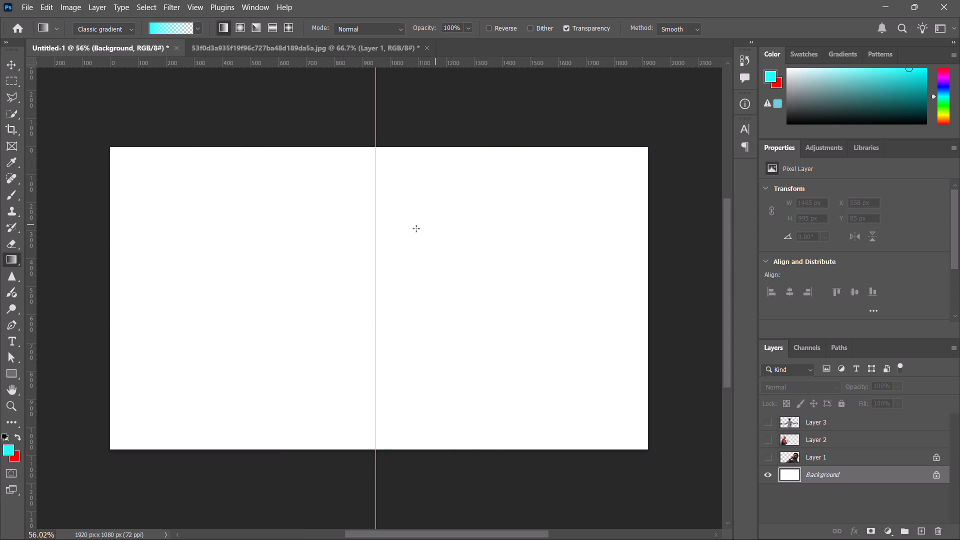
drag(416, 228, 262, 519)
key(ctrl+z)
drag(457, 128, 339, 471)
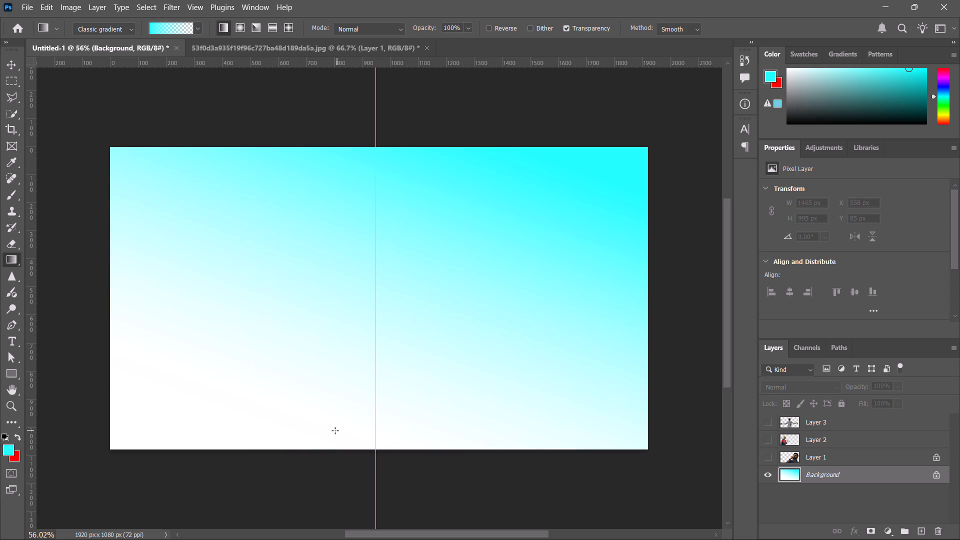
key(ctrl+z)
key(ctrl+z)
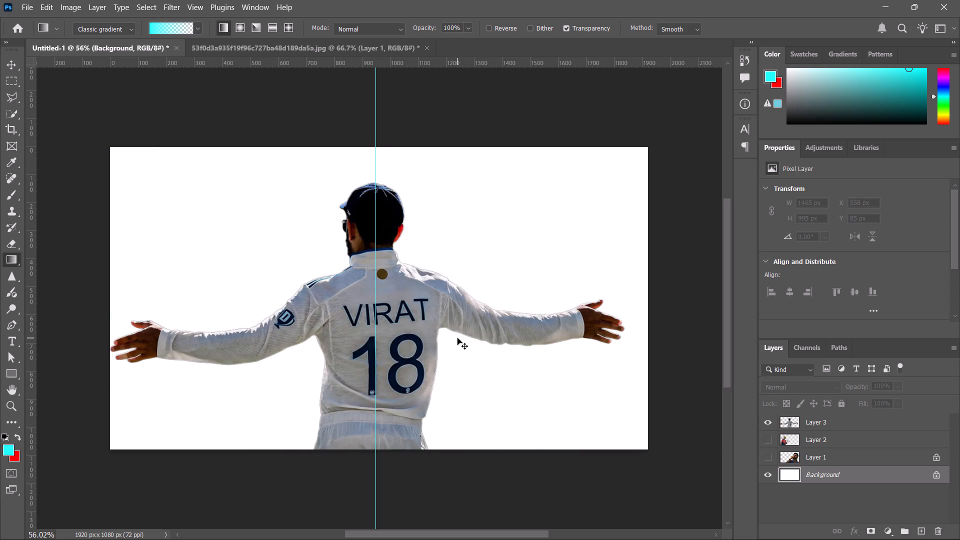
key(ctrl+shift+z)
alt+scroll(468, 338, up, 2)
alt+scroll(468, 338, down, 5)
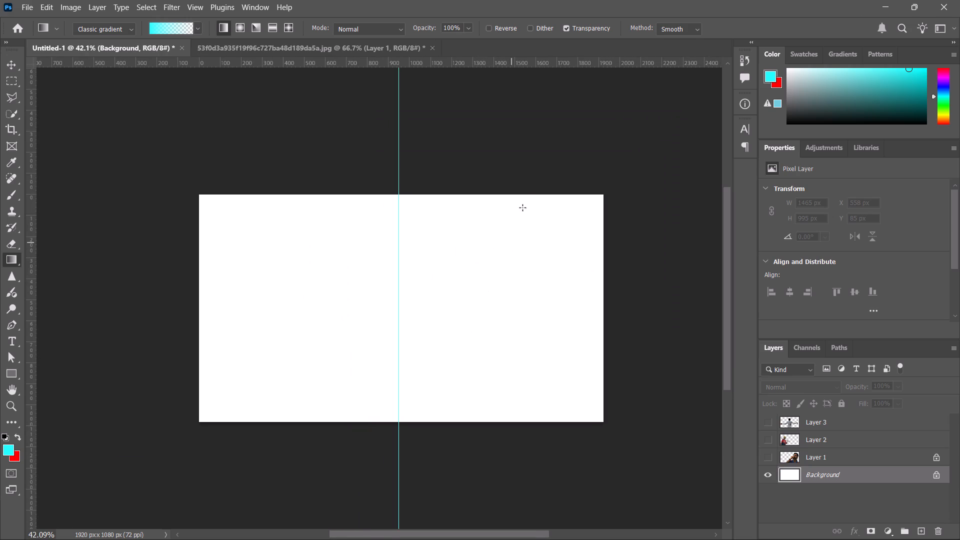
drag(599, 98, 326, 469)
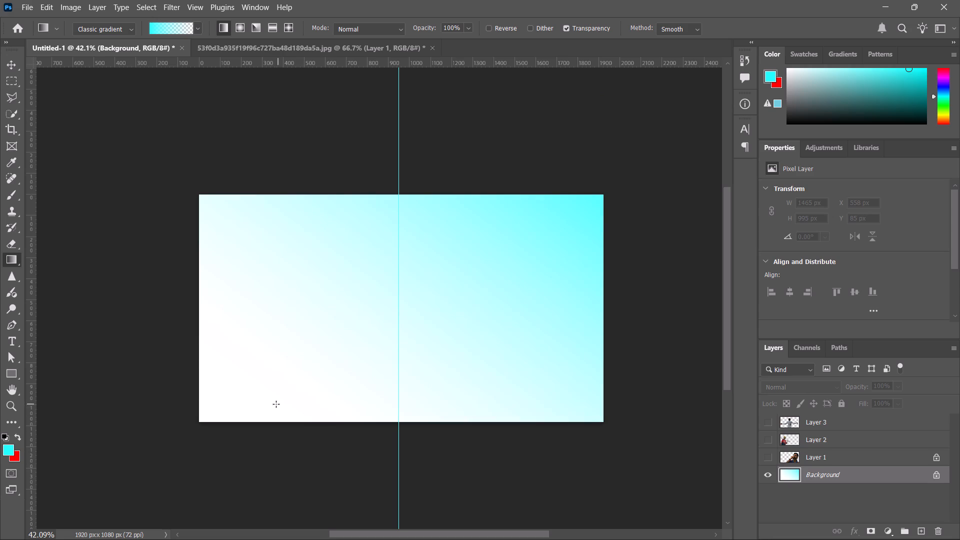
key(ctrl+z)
Fade cyan into the upper-right and upper-left corners of the Background layer with diagonal linear gradients.
drag(691, 95, 628, 152)
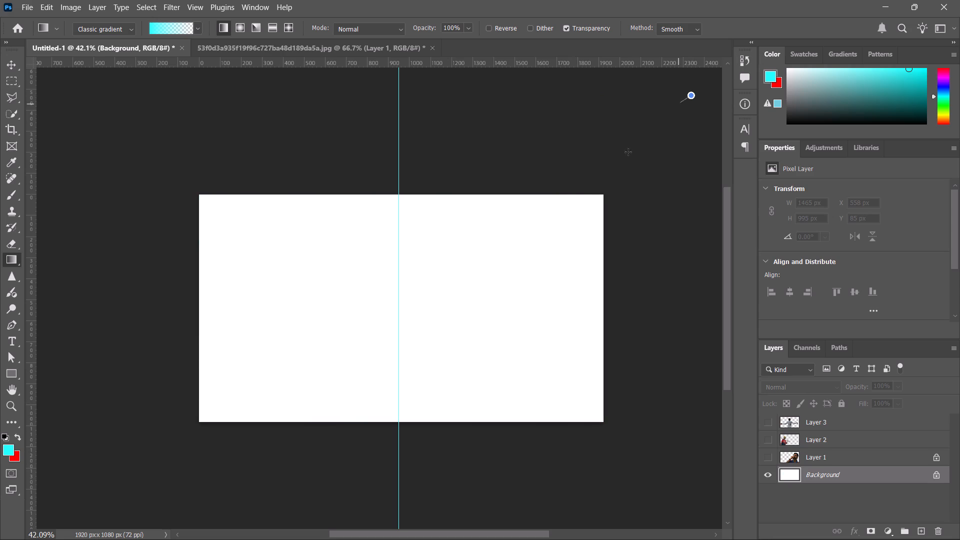
drag(628, 152, 444, 316)
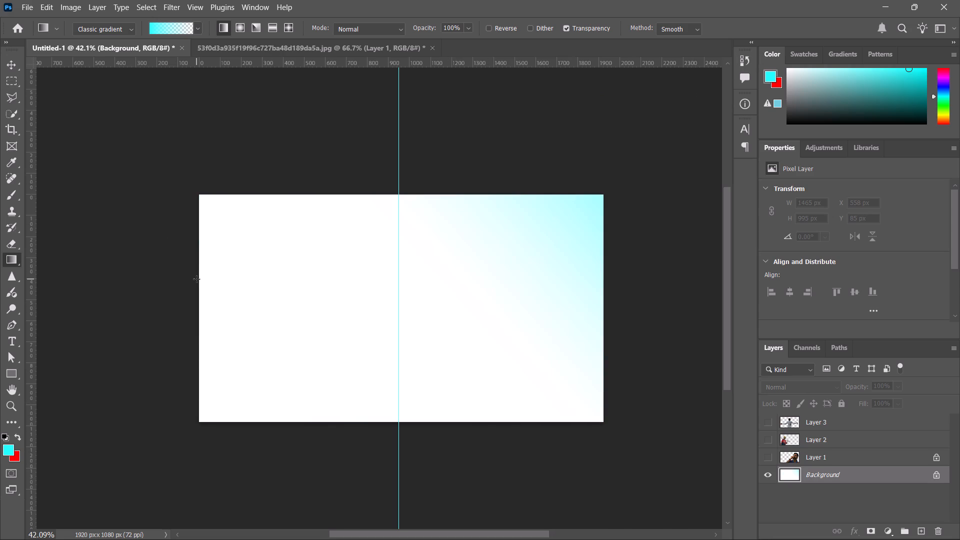
drag(196, 279, 336, 312)
key(ctrl+z)
drag(43, 74, 310, 373)
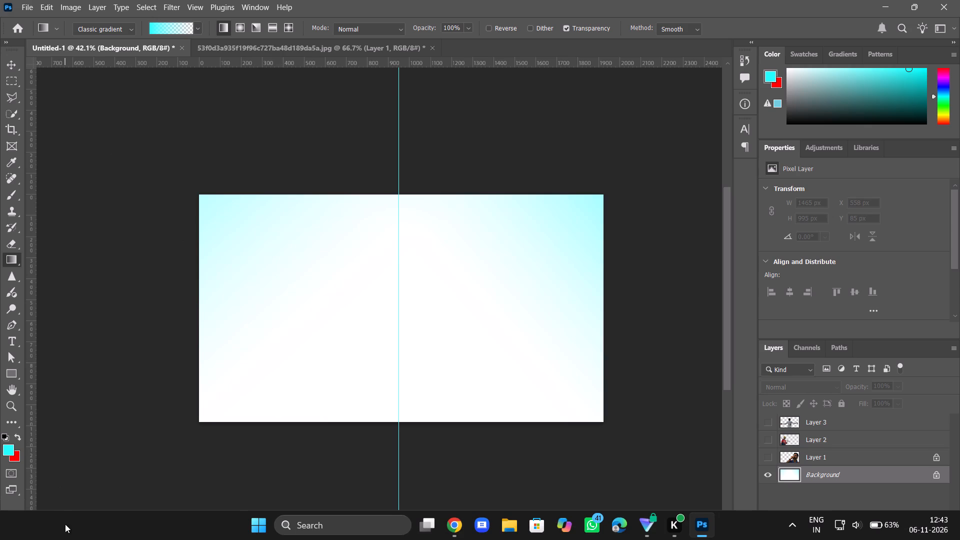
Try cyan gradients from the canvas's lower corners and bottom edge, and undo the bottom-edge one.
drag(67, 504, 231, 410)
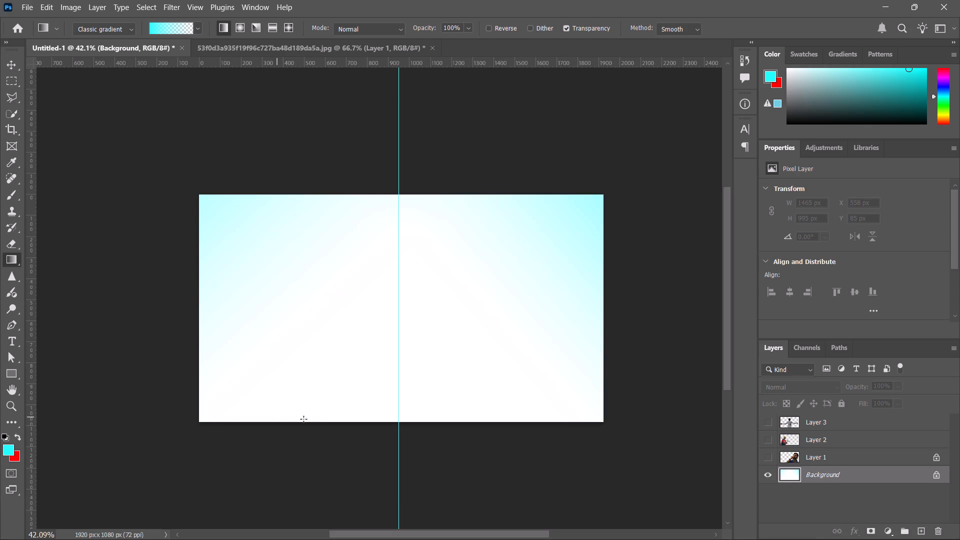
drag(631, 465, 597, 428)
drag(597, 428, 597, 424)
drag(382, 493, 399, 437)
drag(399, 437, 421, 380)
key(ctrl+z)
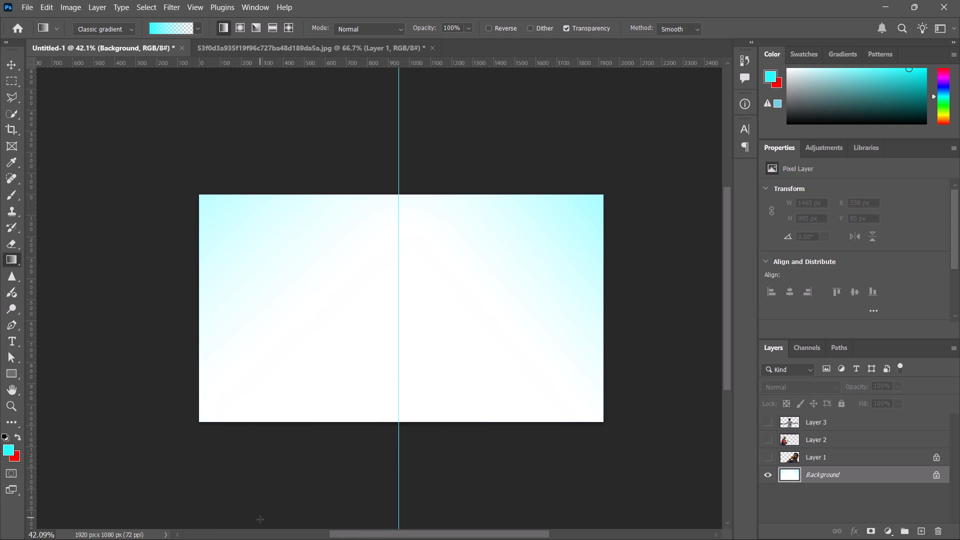
Add a nearly horizontal cyan gradient fading inward from the left edge of the Background layer.
drag(35, 367, 63, 368)
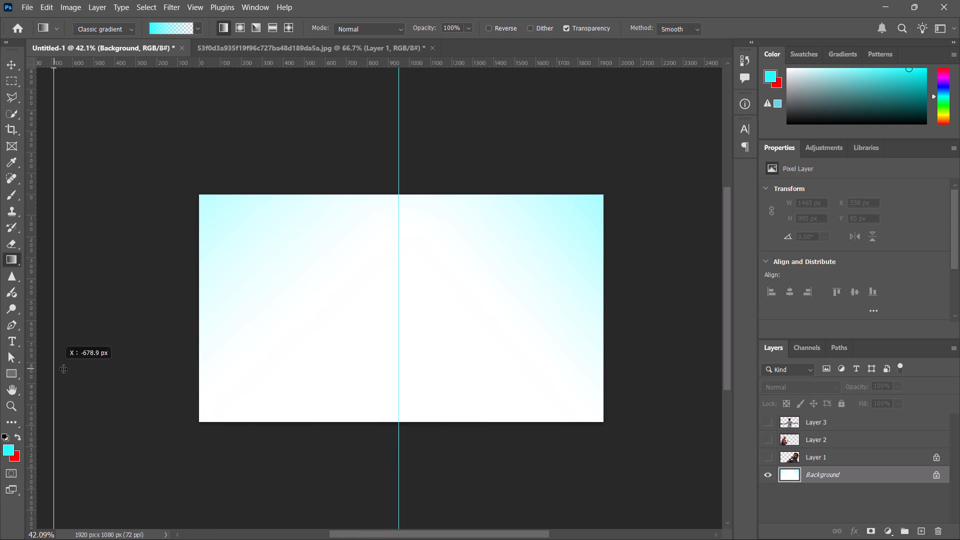
drag(63, 368, 30, 351)
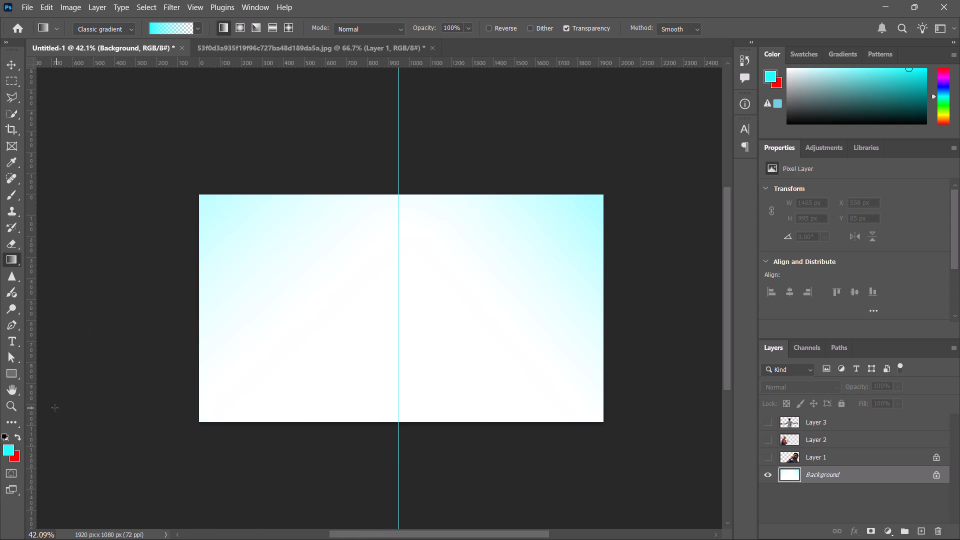
drag(48, 402, 301, 419)
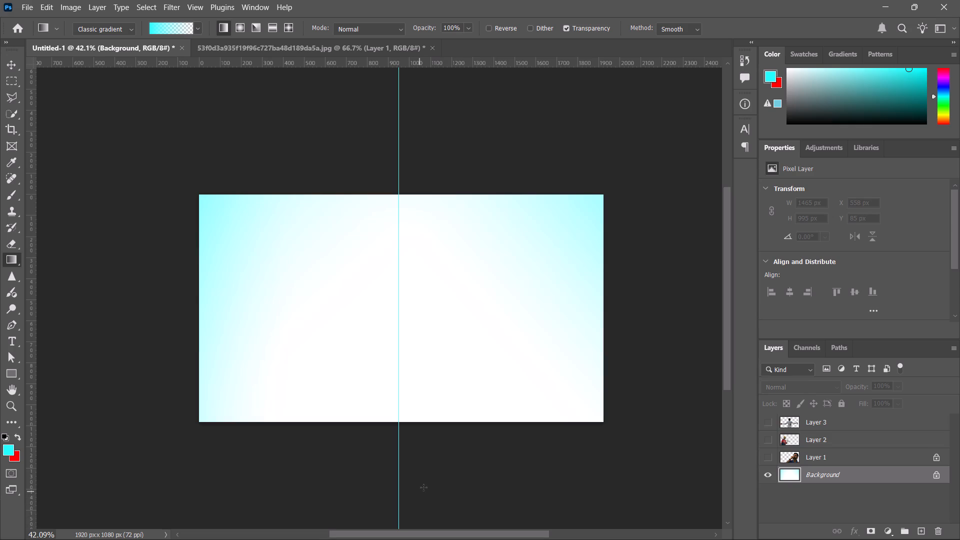
Show Layer 1, Layer 2 and Layer 3 again over the gradient background, and leave no layer selected.
ctrl+scroll(474, 508, up, 4)
alt+scroll(476, 419, up, 1)
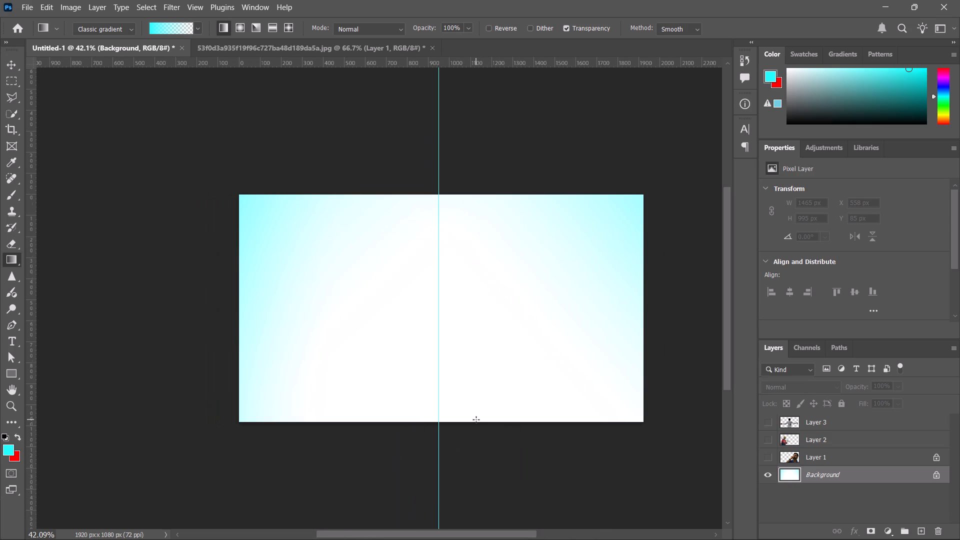
alt+scroll(476, 419, up, 2)
click(778, 454)
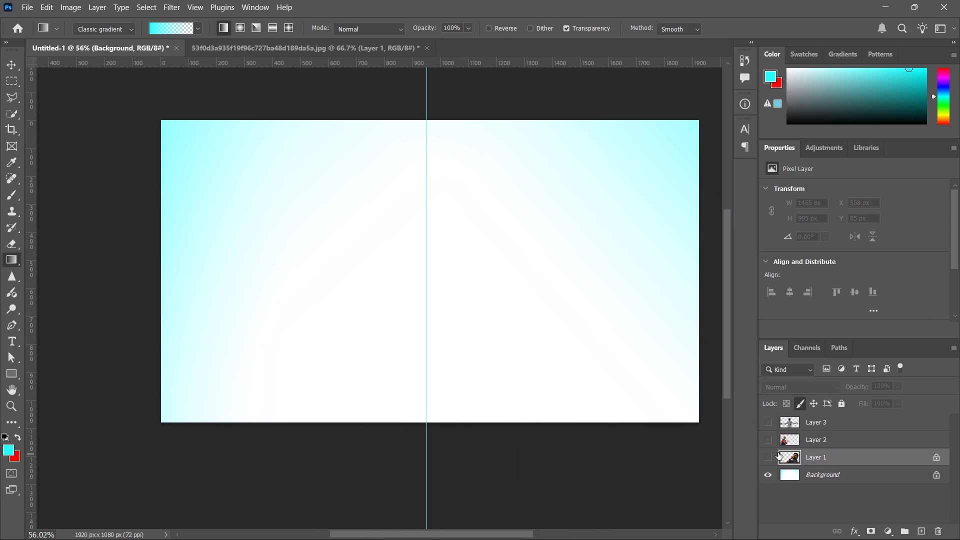
click(771, 435)
click(771, 419)
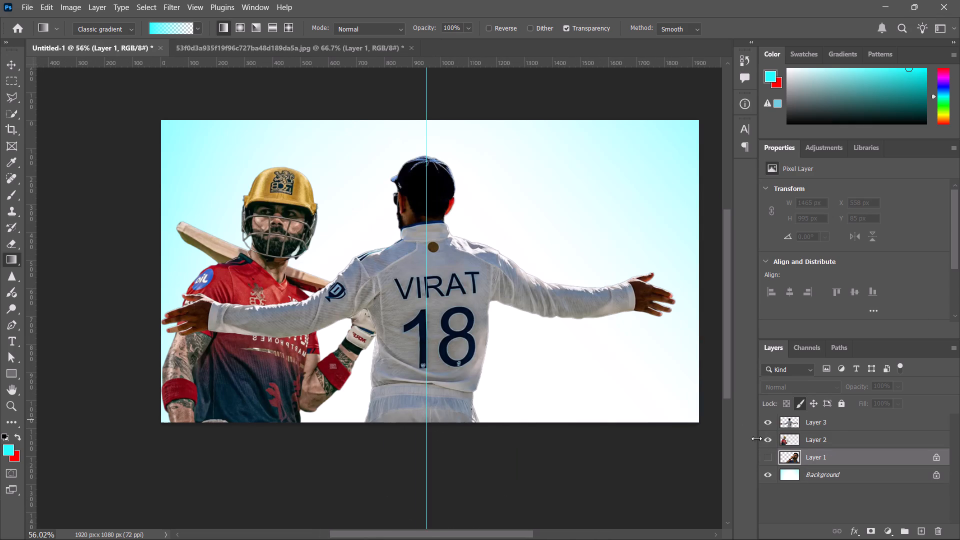
click(769, 454)
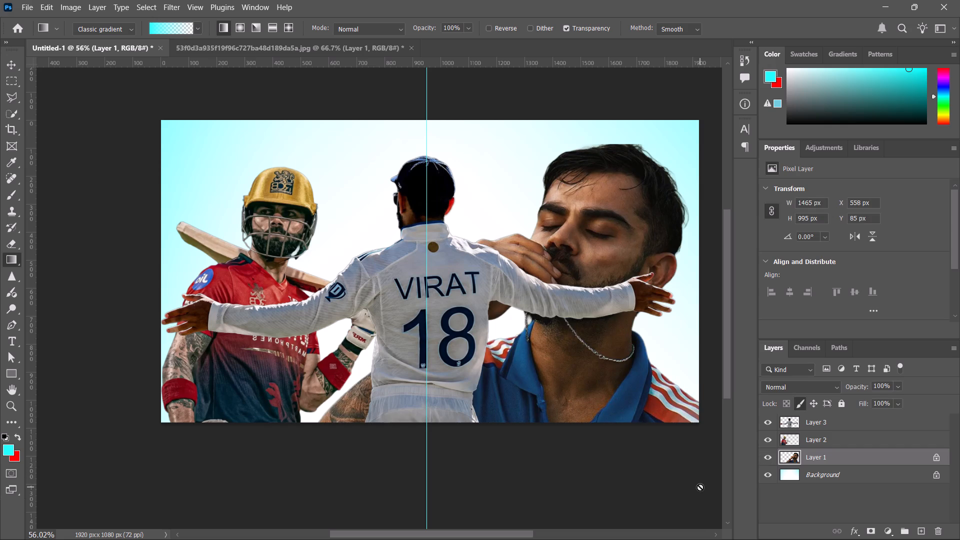
ctrl+scroll(767, 508, down, 2)
ctrl+scroll(472, 417, down, 2)
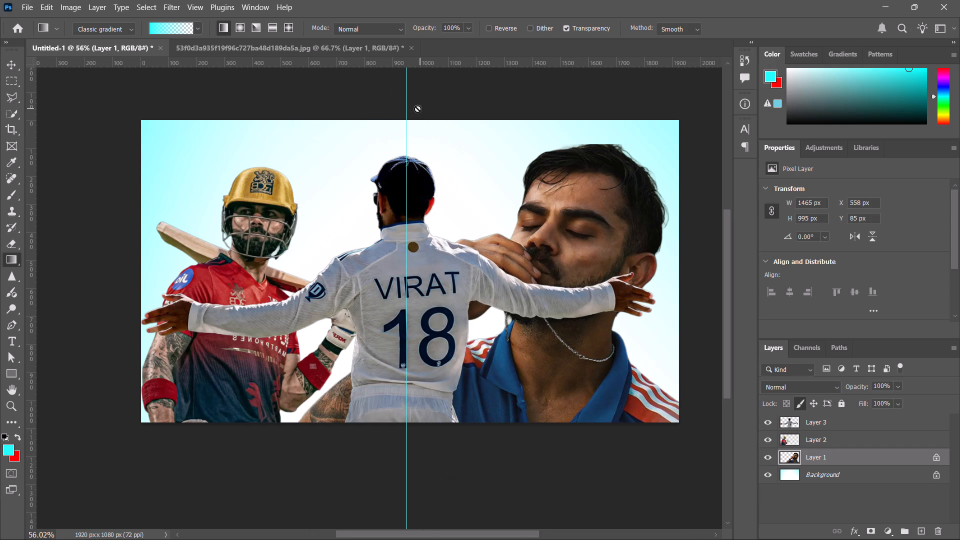
click(813, 493)
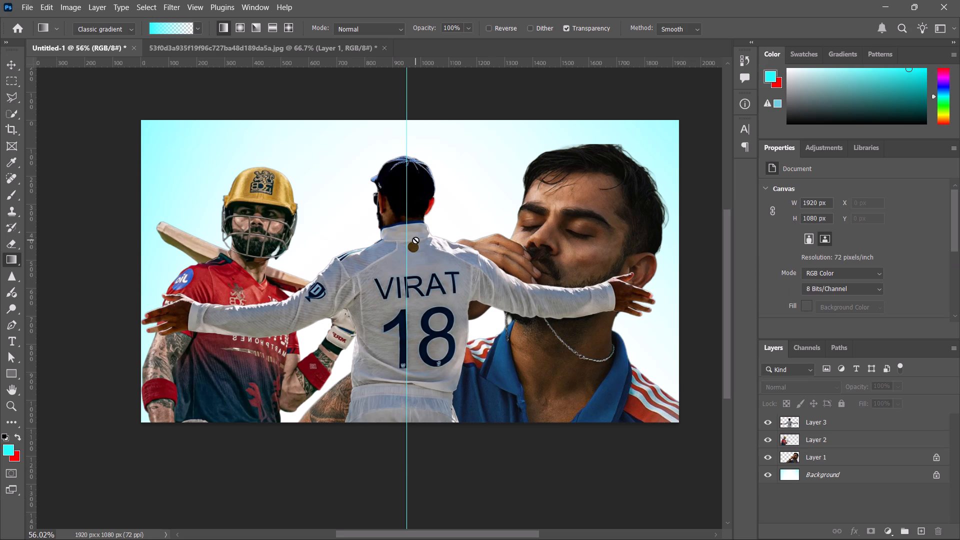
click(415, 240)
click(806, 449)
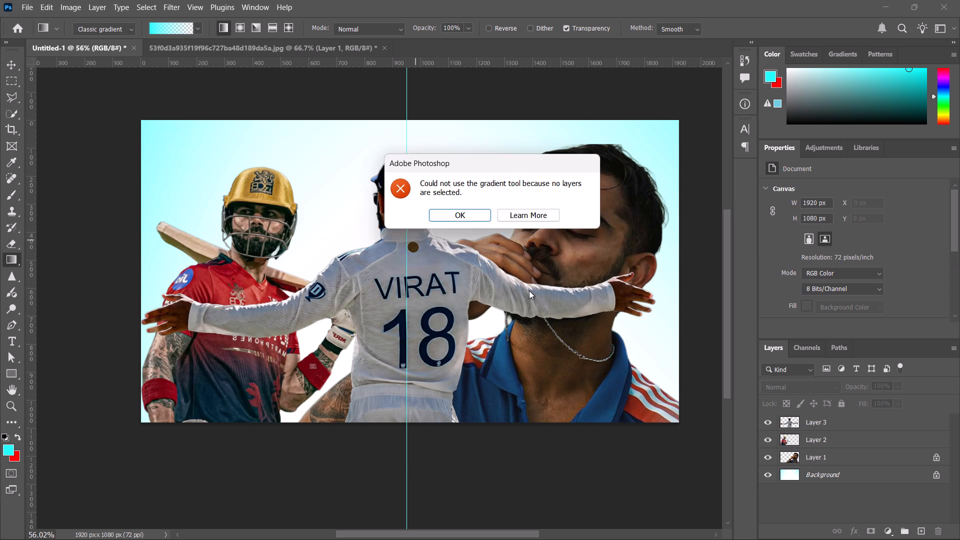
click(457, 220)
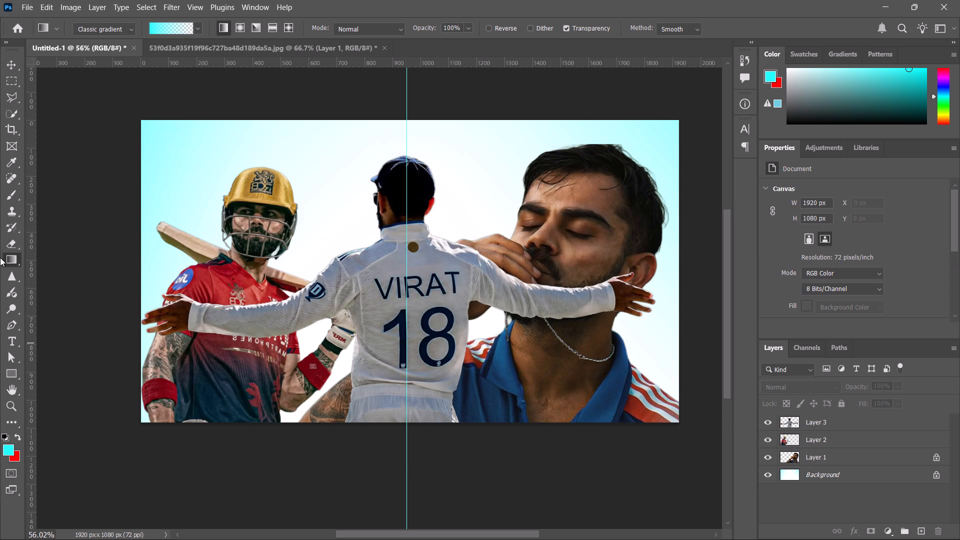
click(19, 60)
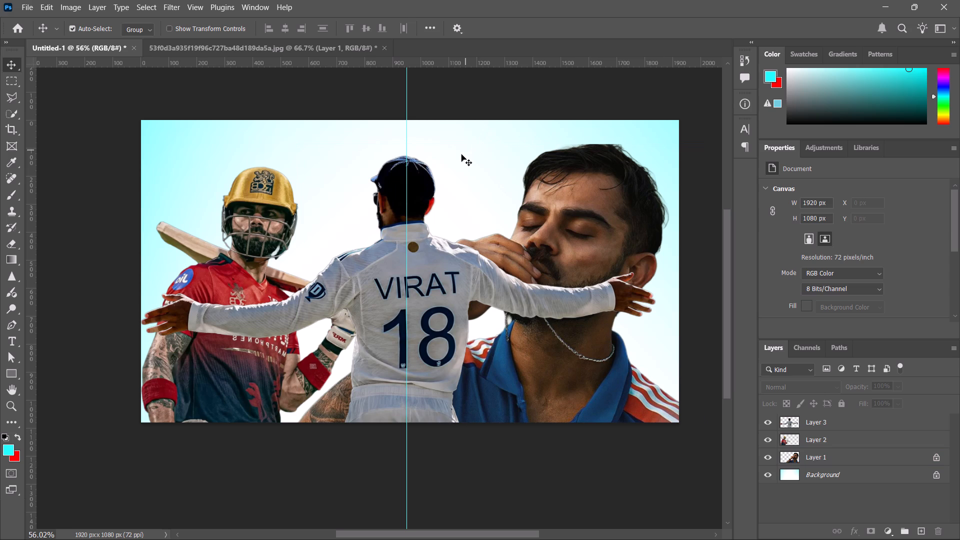
Switch to Chrome to view the Home of Cricket! stadium pin in the cricket ground results, and return to Photoshop.
key(alt+Tab)
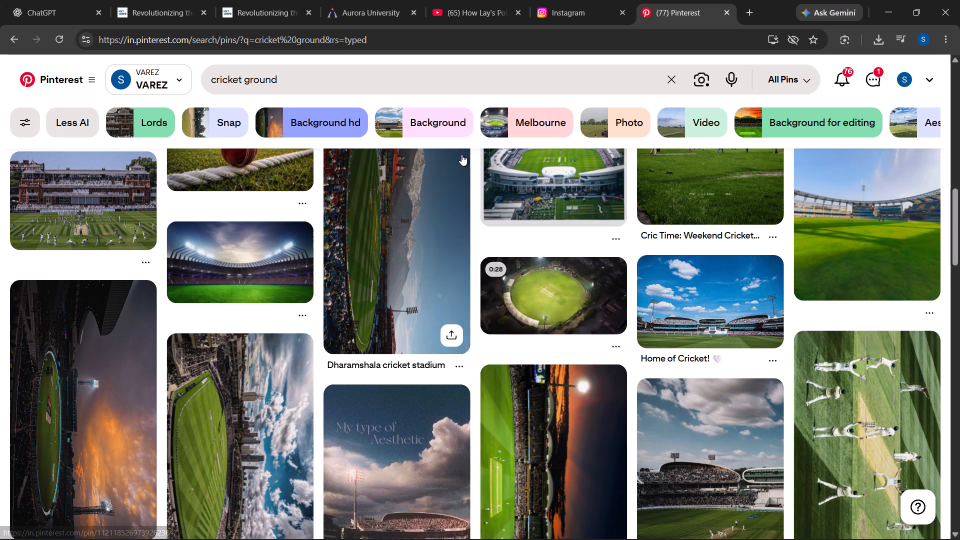
click(671, 303)
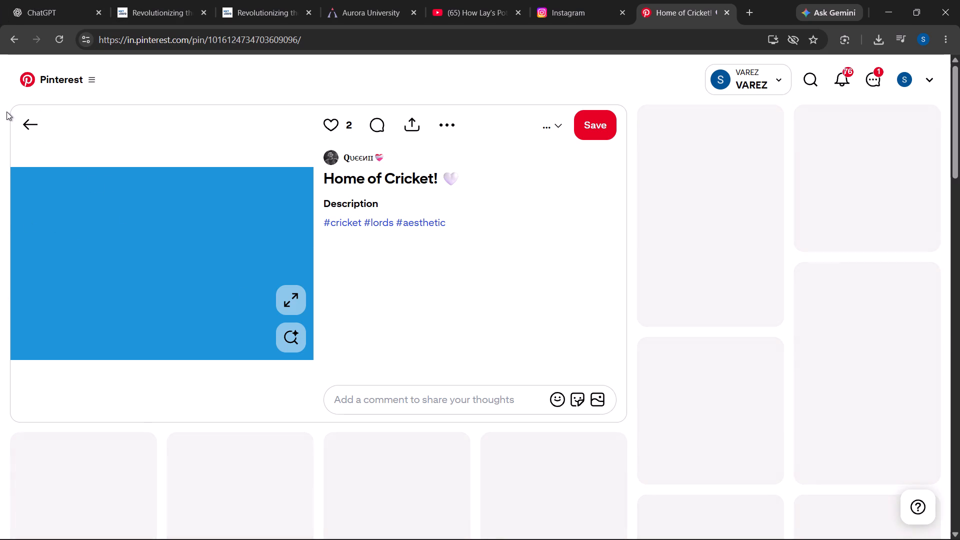
click(32, 118)
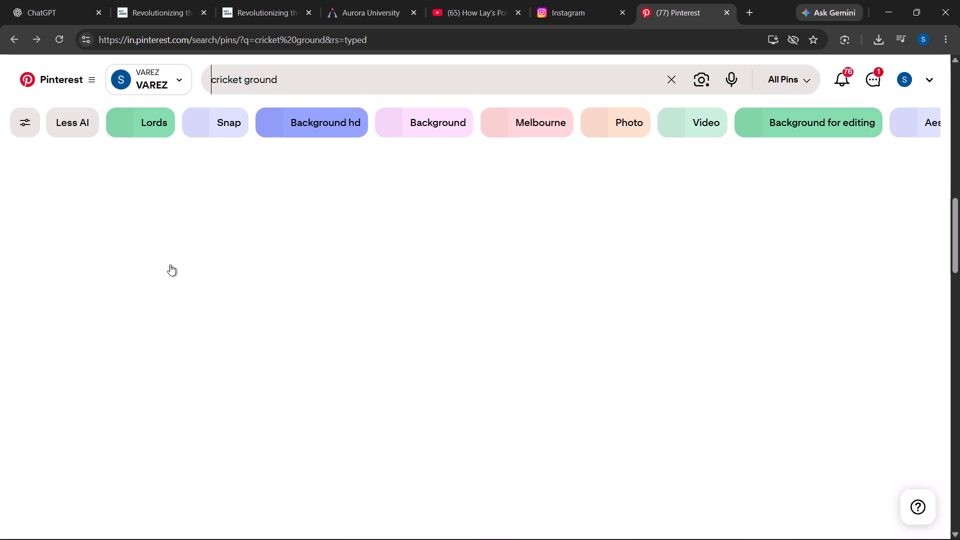
key(alt+Tab)
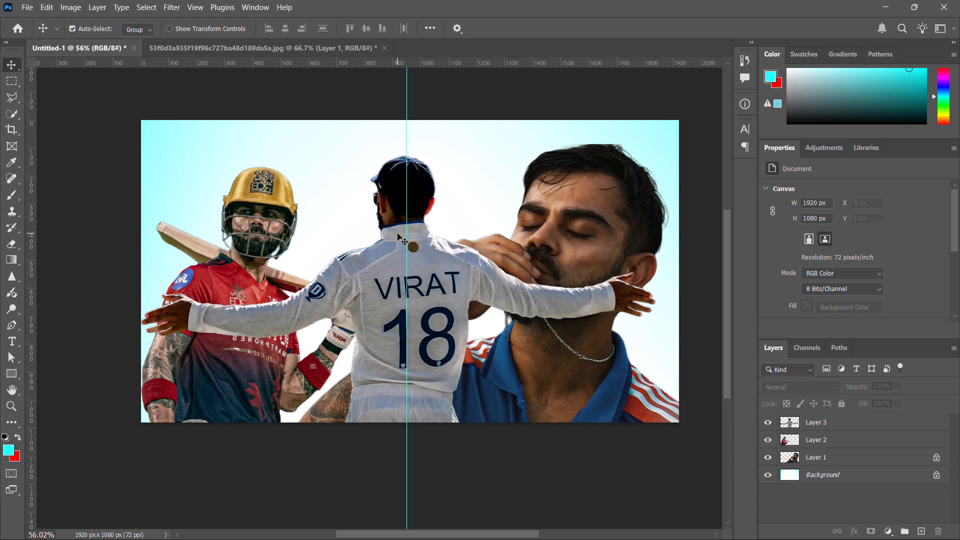
Move the white-jersey cutout on Layer 3 down the canvas to X 0 px, Y 165 px.
click(415, 251)
drag(415, 251, 415, 288)
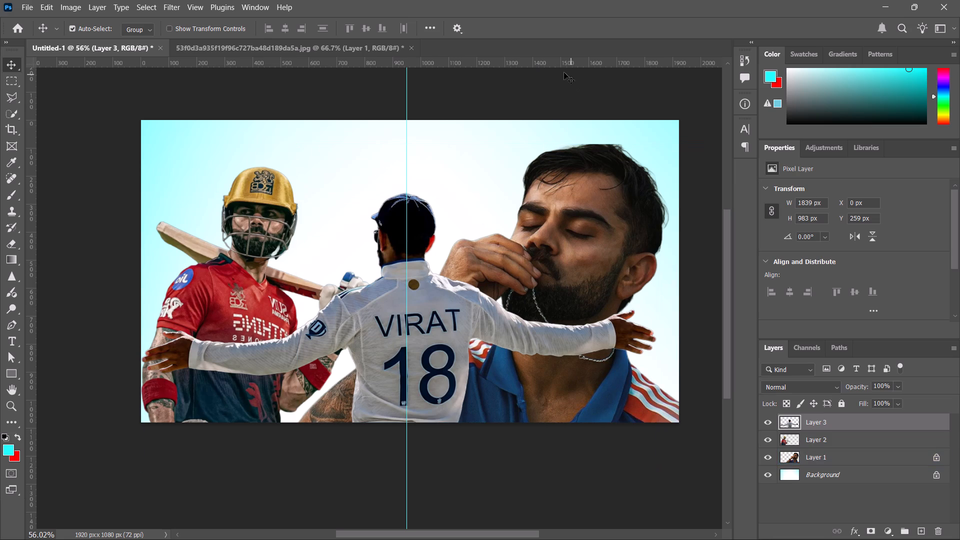
drag(411, 345, 404, 300)
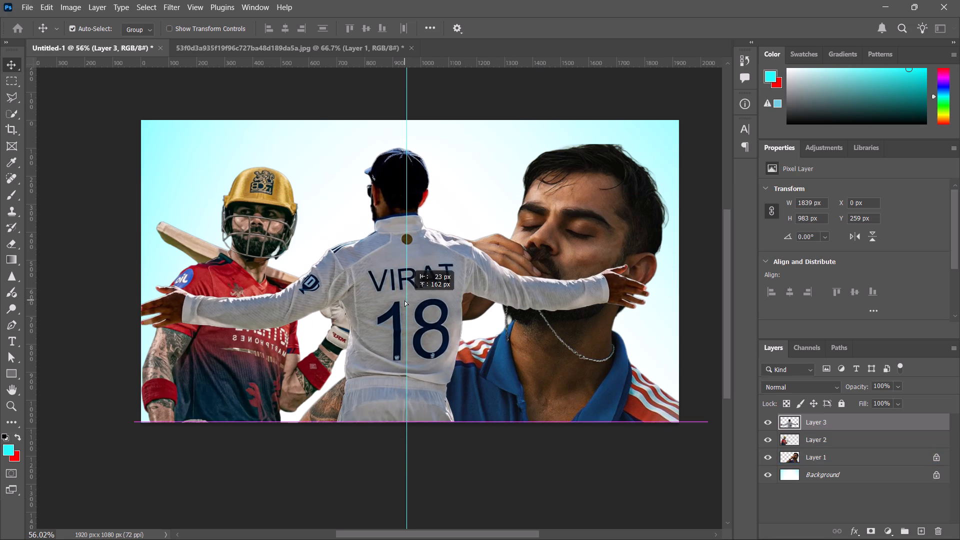
drag(404, 300, 404, 321)
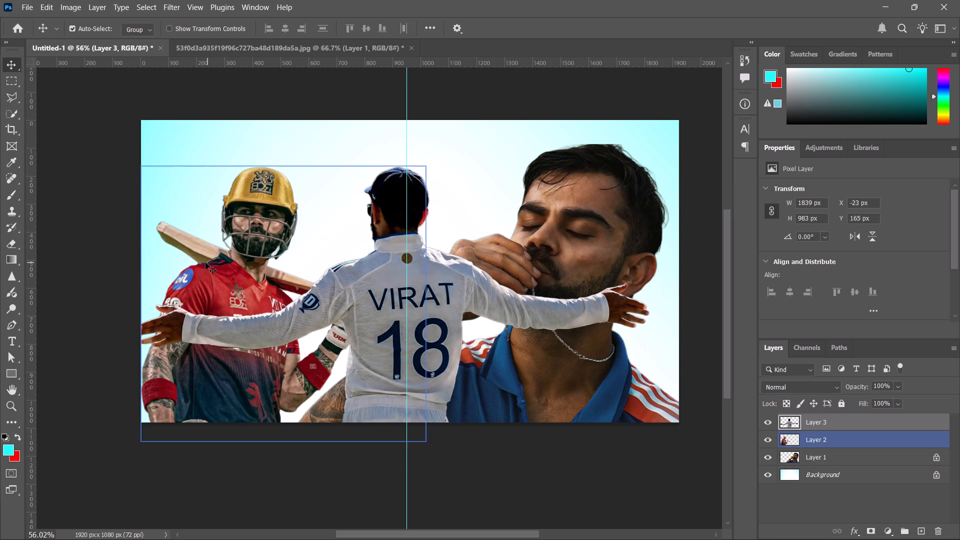
click(408, 288)
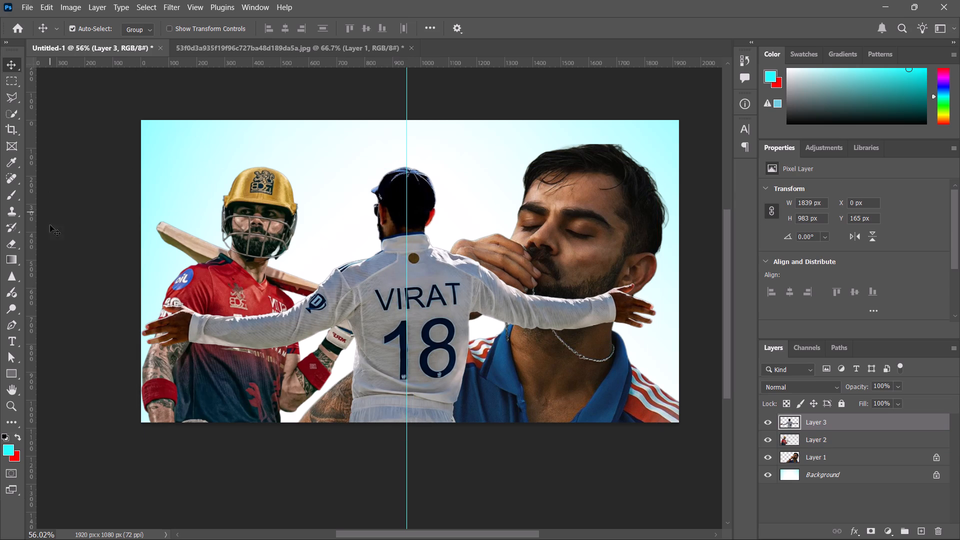
Add the text GOAT in 75 pt Impact Regular in the empty area between the gold helmet and the navy cap.
key(t)
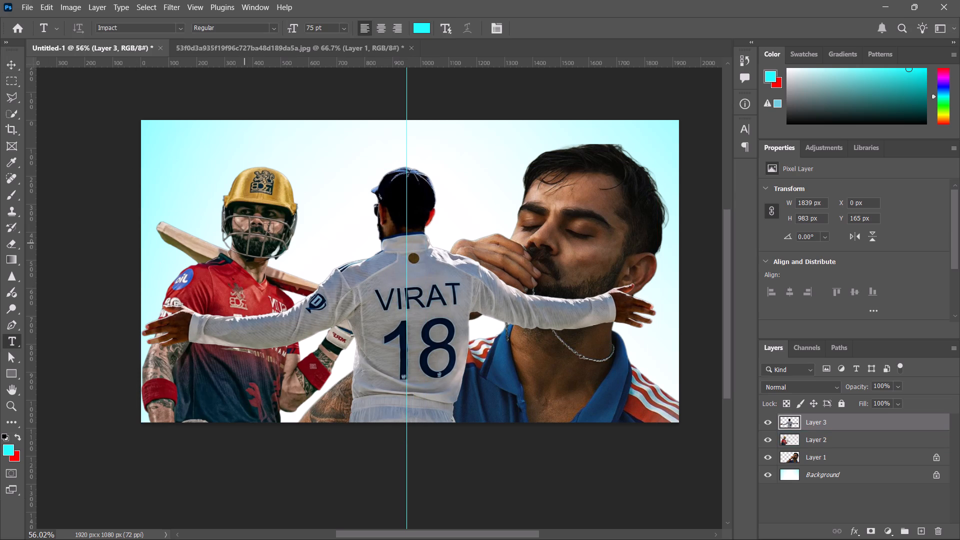
click(312, 151)
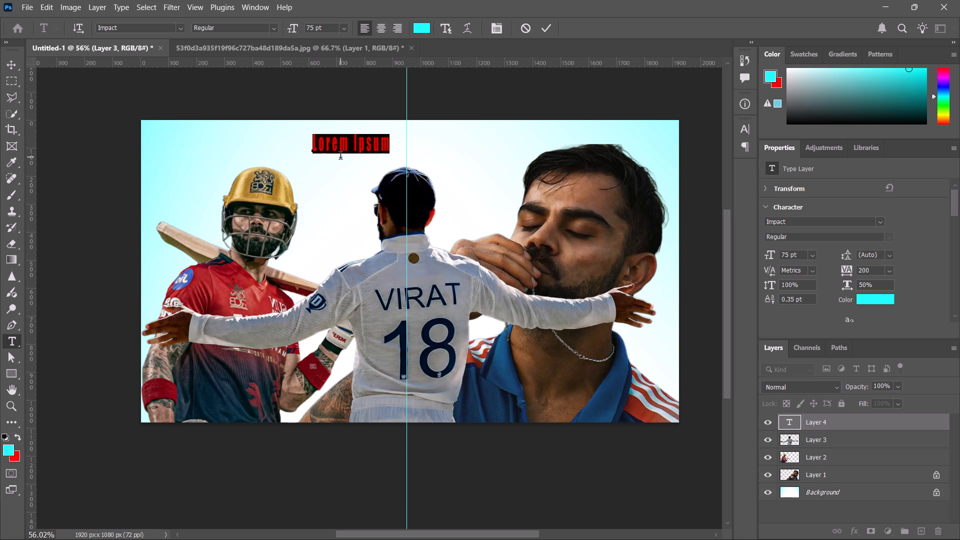
text(CON)
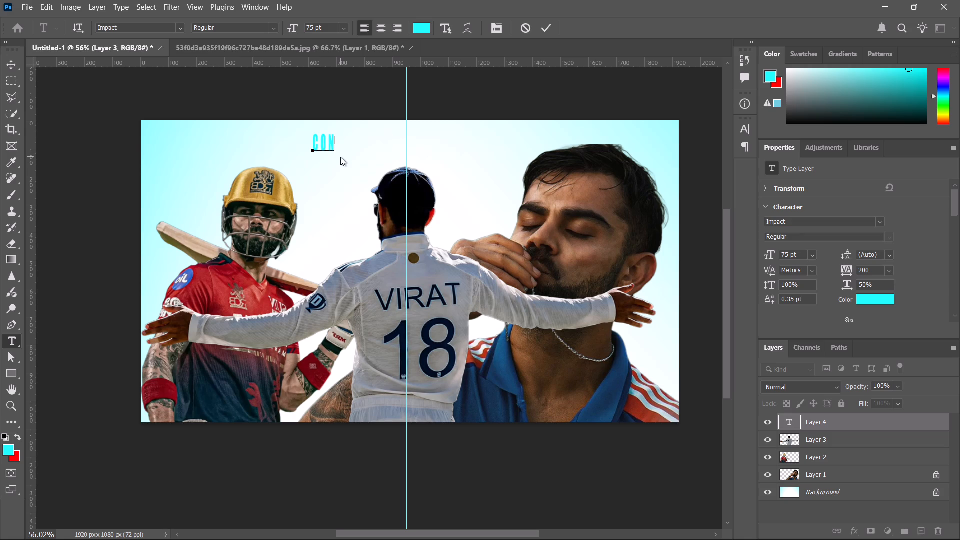
key(shift+BackSpace)
key(shift+BackSpace)
key(BackSpace)
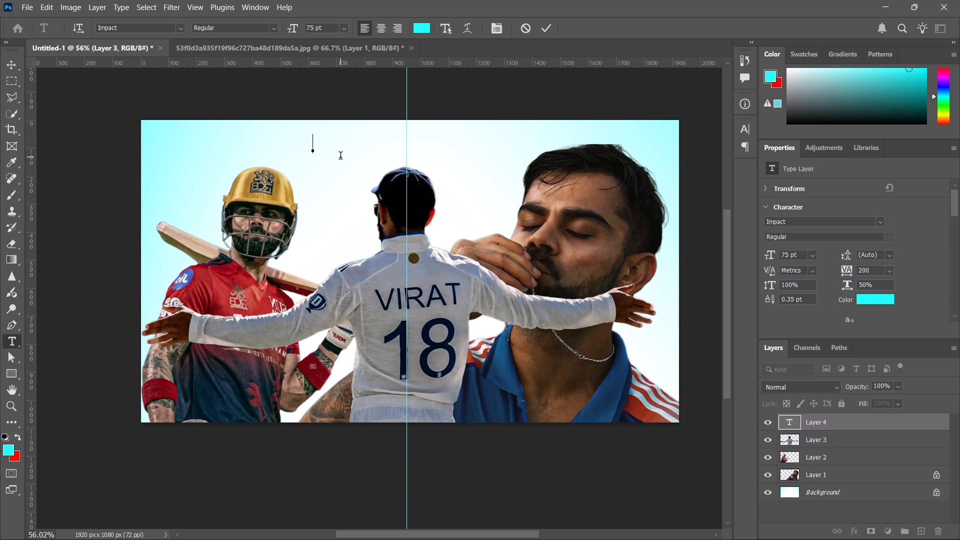
text(GOAT)
Recolour the GOAT text to dark teal #124d4d and commit the text.
triple_click(340, 150)
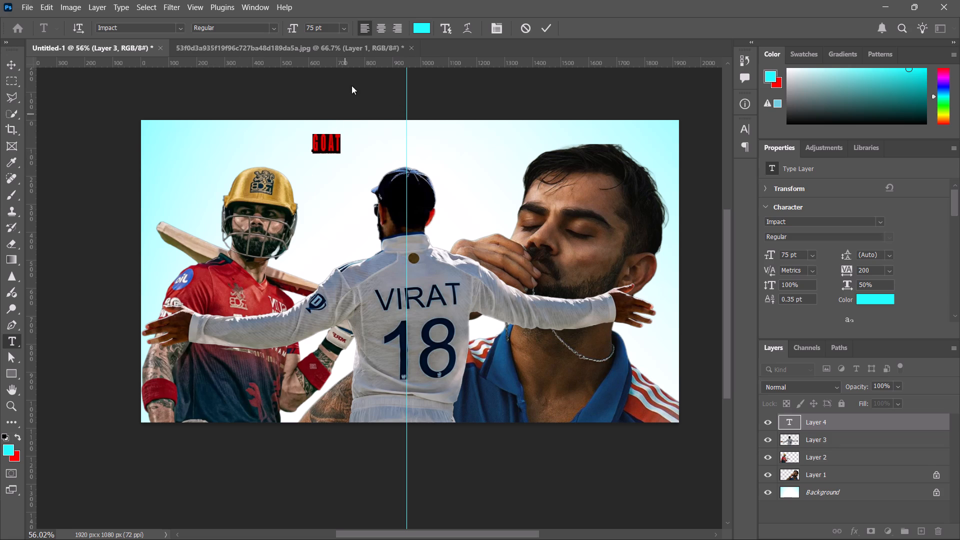
click(417, 26)
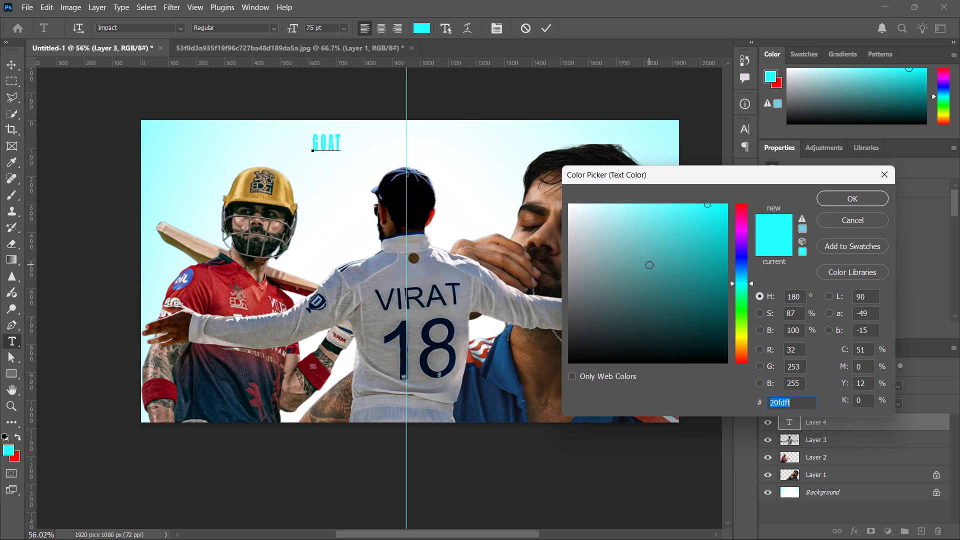
drag(649, 264, 690, 310)
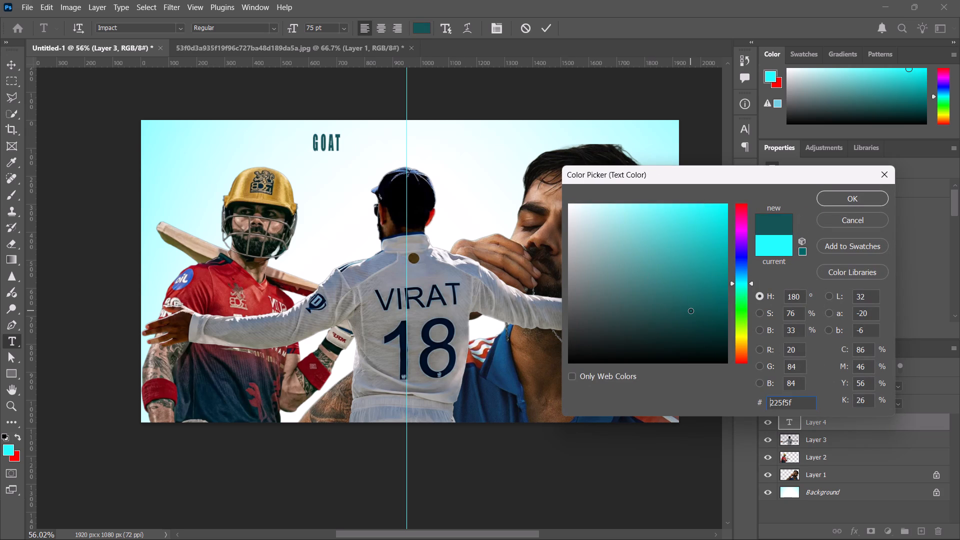
drag(690, 310, 690, 314)
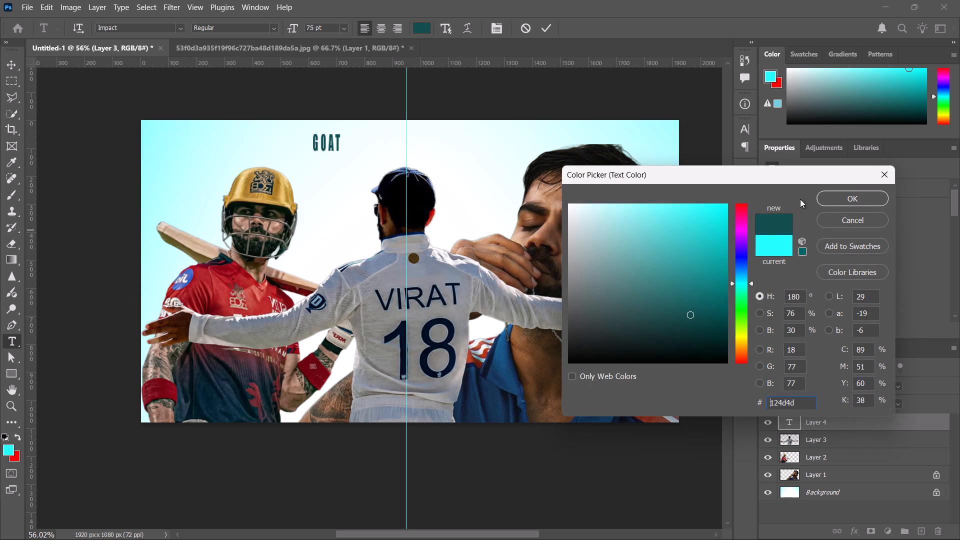
click(826, 201)
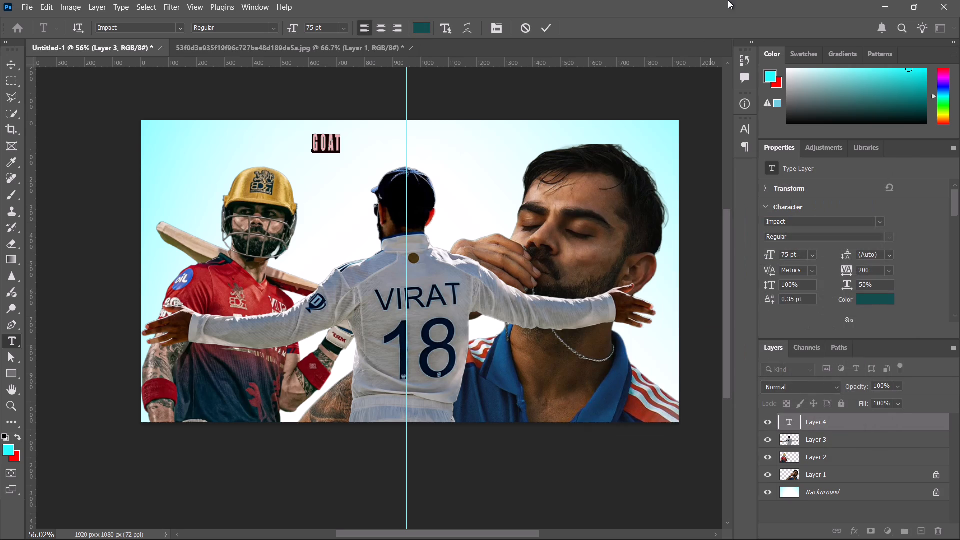
click(548, 20)
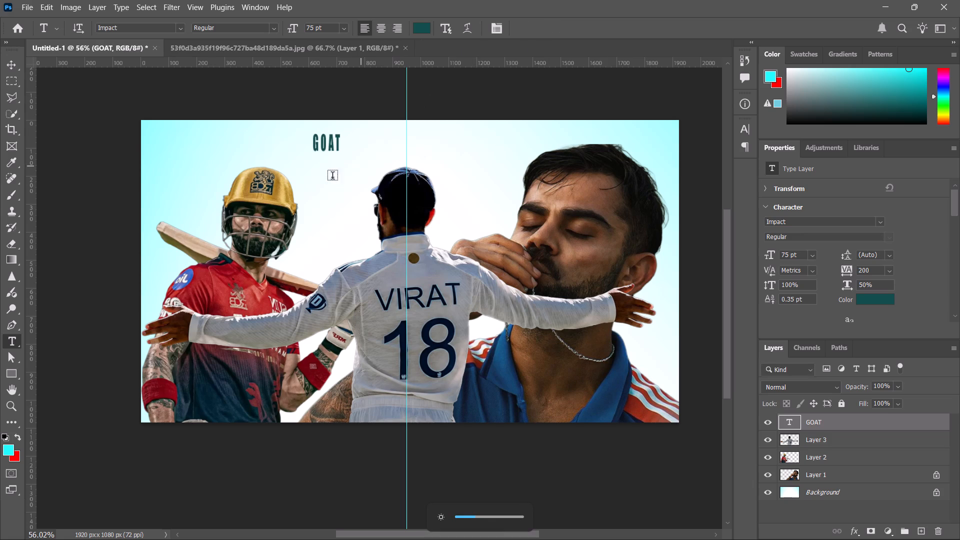
Scale the GOAT text to about 313% and move it between the navy cap and the large face, centred near X 1194, Y 165 px.
key(ctrl+t)
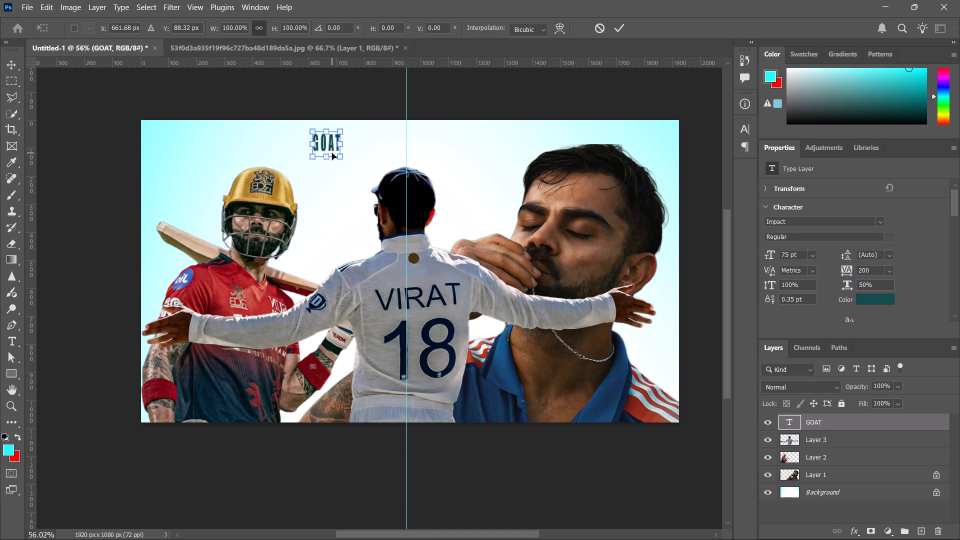
drag(345, 160, 448, 190)
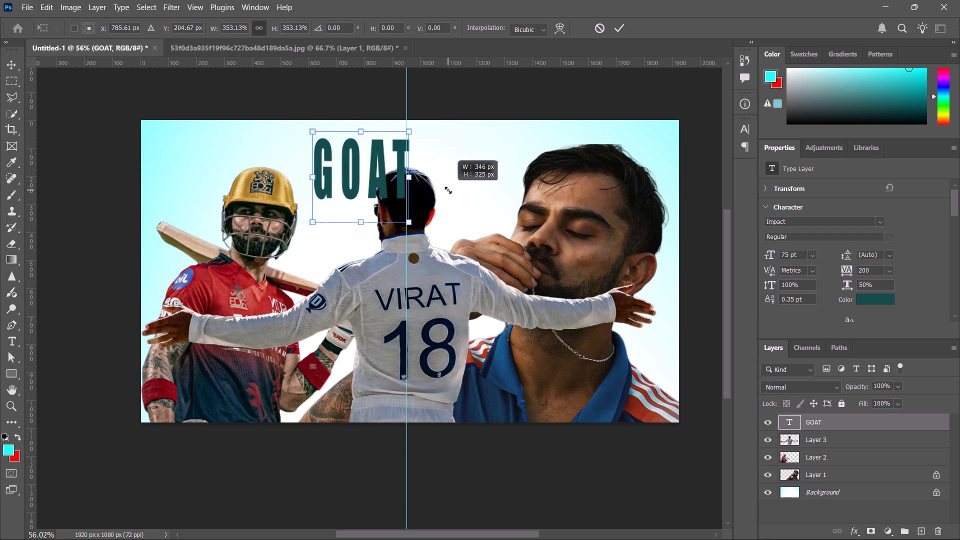
drag(448, 190, 420, 168)
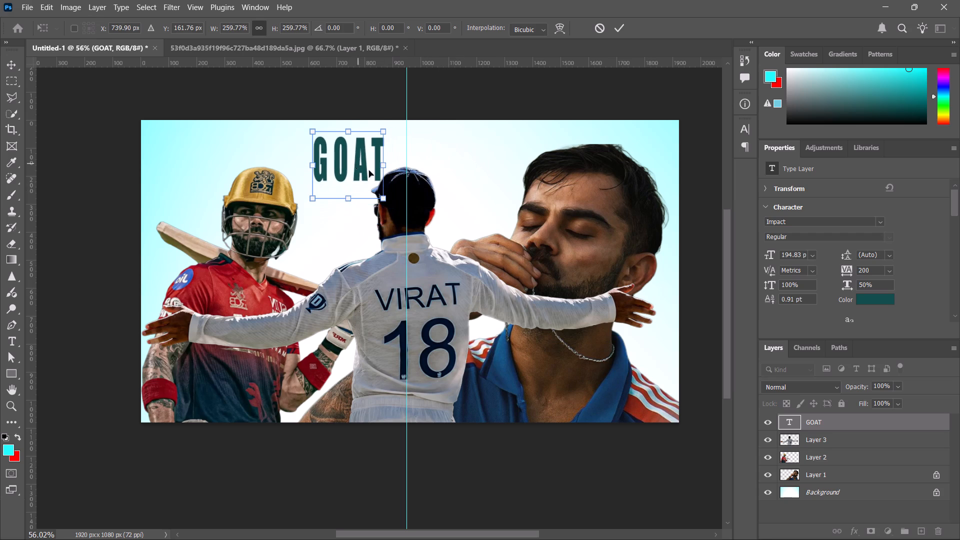
drag(386, 162, 399, 162)
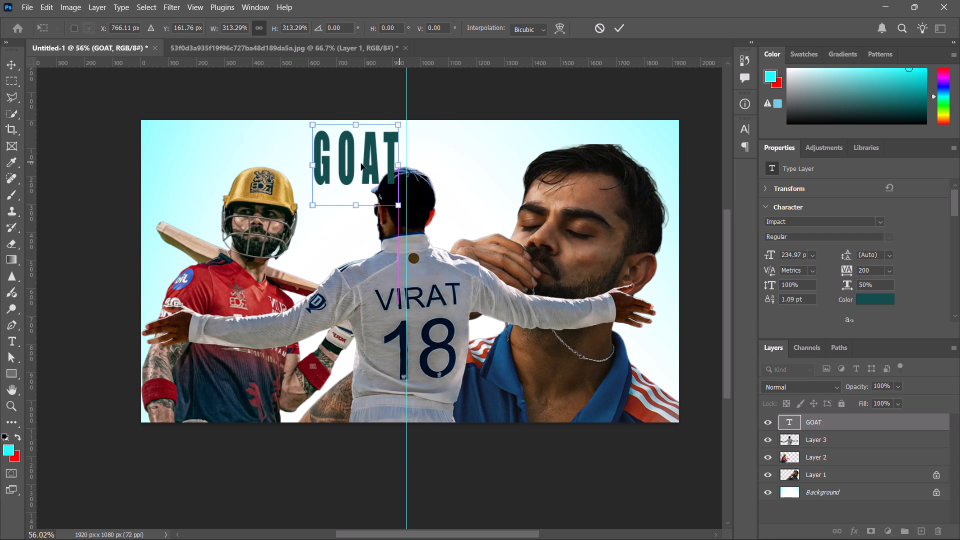
drag(361, 163, 496, 166)
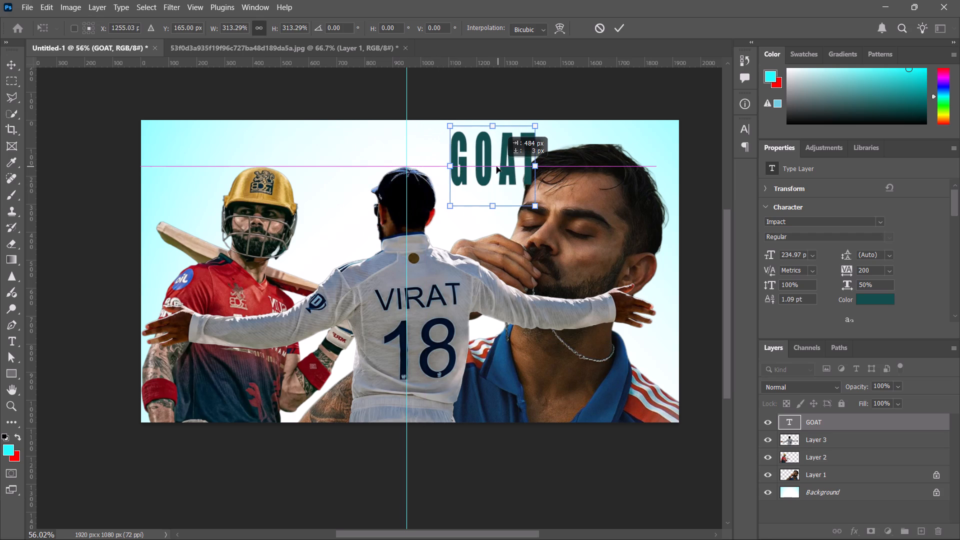
drag(496, 166, 481, 166)
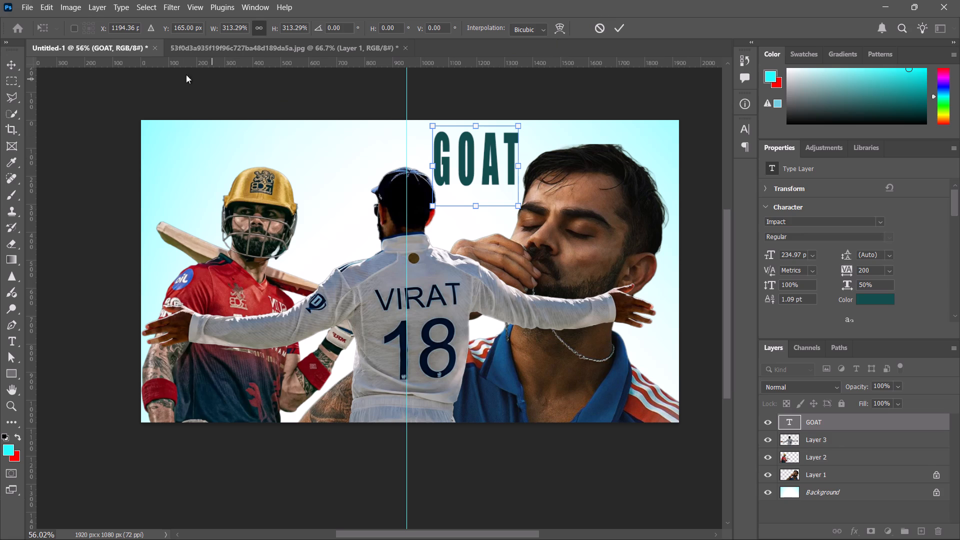
Change the font of the whole GOAT text to Berlin Sans FB Demi Bold.
triple_click(509, 150)
click(509, 150)
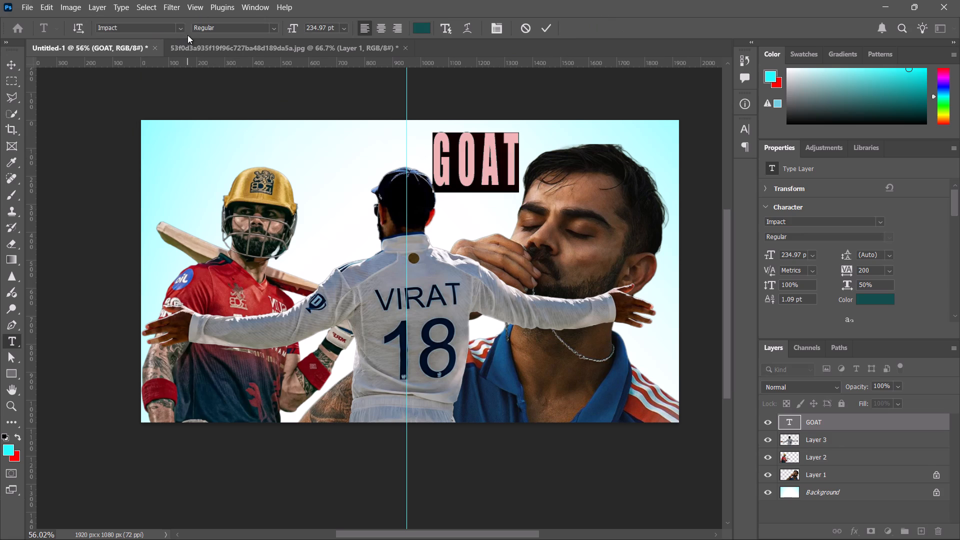
click(175, 28)
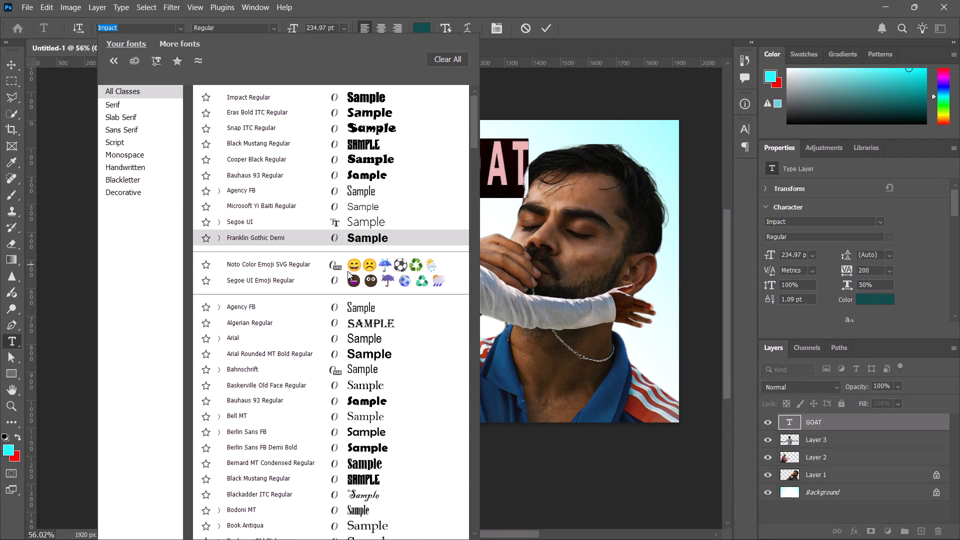
click(361, 453)
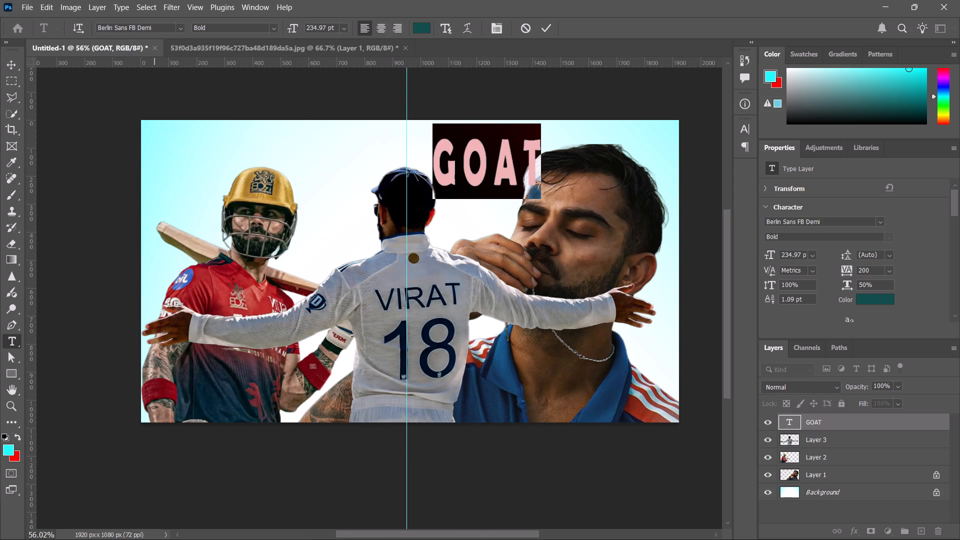
Change the font of the GOAT text to Franklin Gothic Heavy Regular.
click(154, 28)
click(154, 28)
click(176, 24)
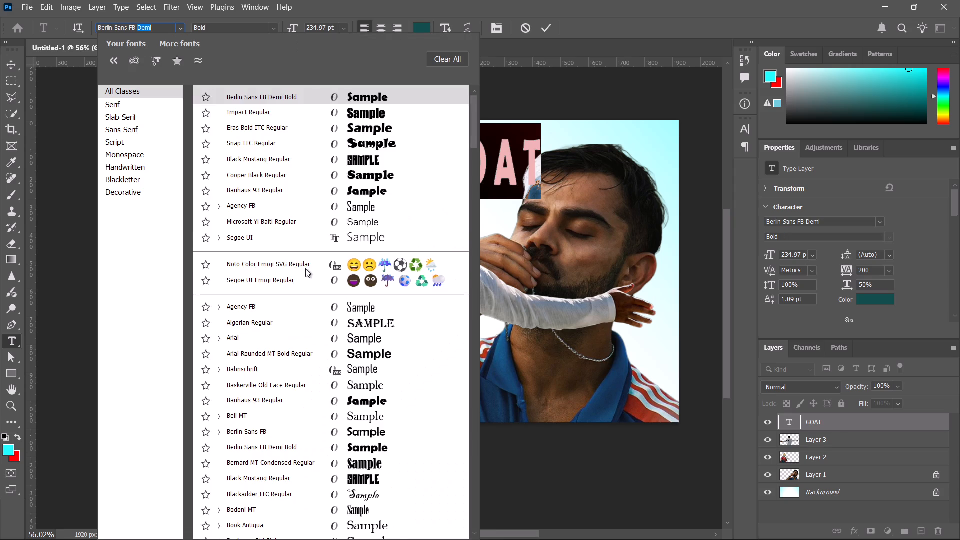
scroll(305, 268, down, 16)
scroll(297, 268, down, 17)
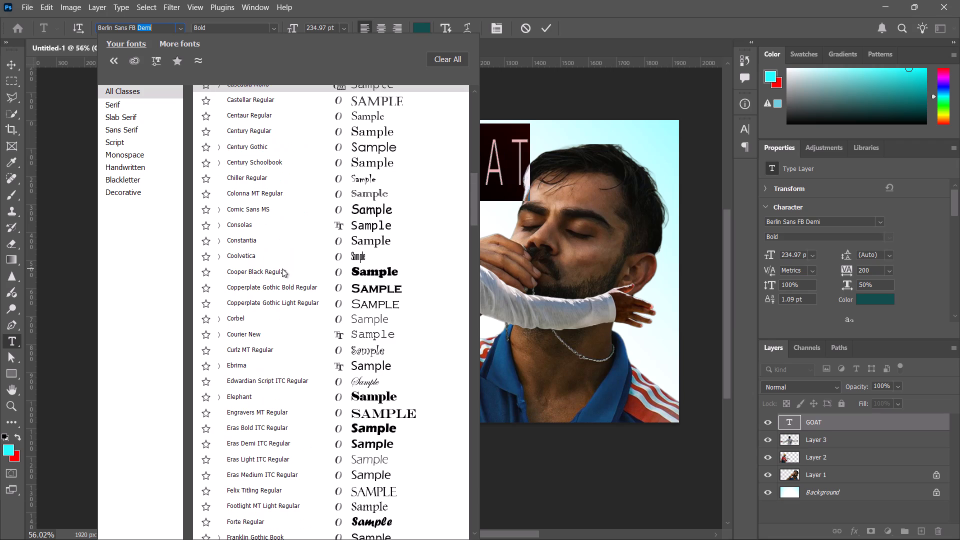
scroll(360, 279, down, 7)
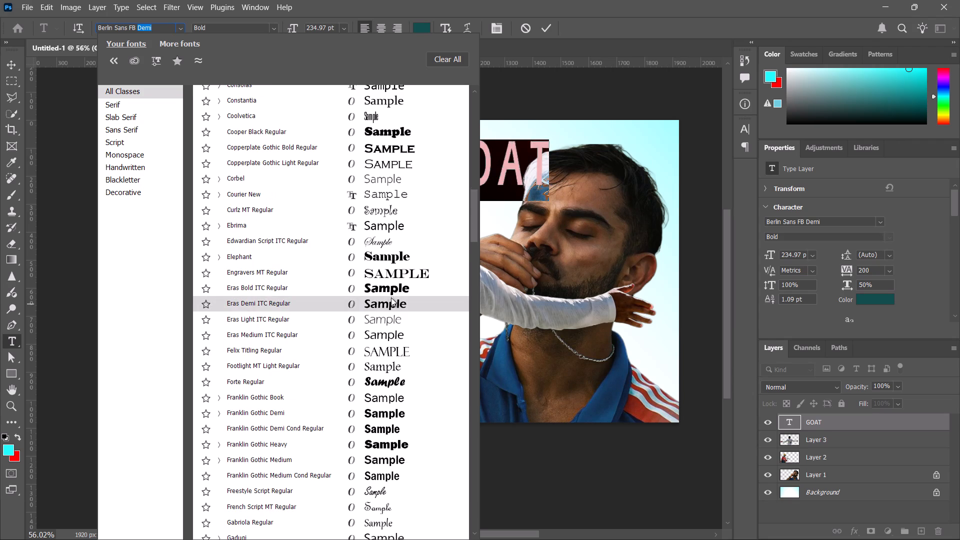
scroll(391, 295, down, 9)
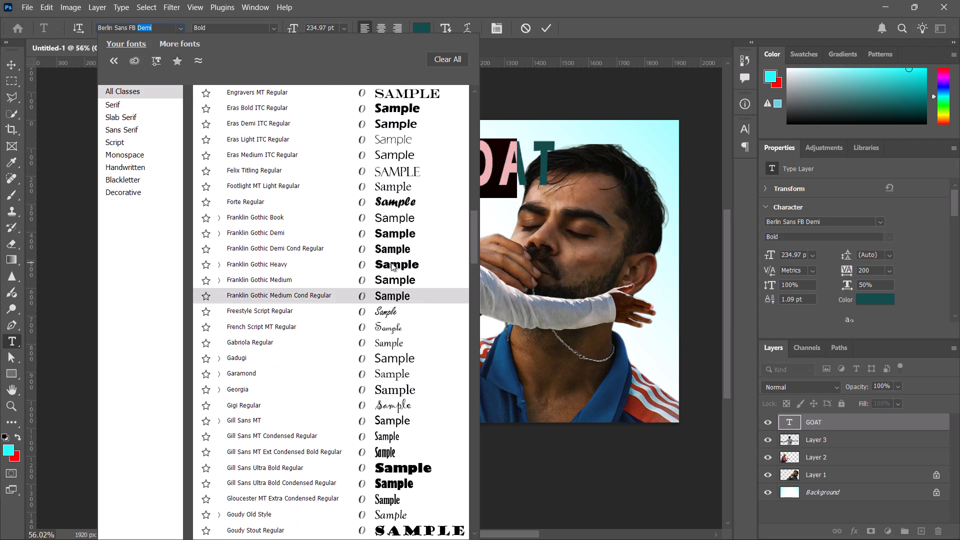
click(391, 262)
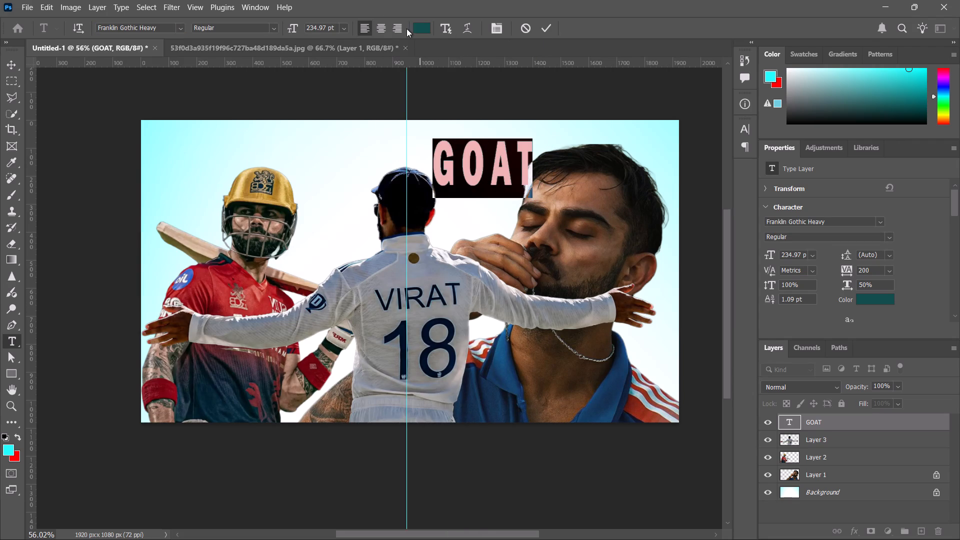
Recolour the GOAT text to pure red #ff0000 and commit the text.
click(419, 28)
drag(634, 273, 625, 279)
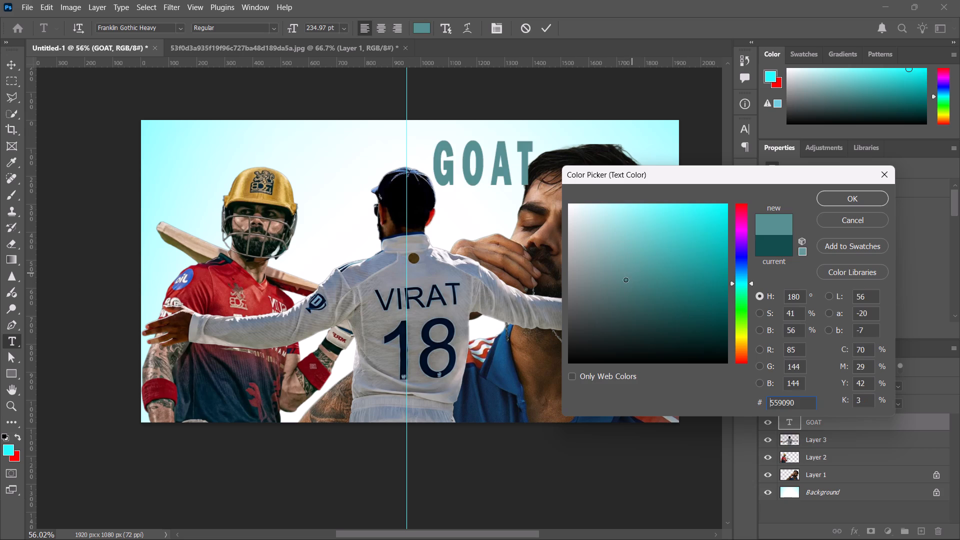
drag(625, 279, 575, 367)
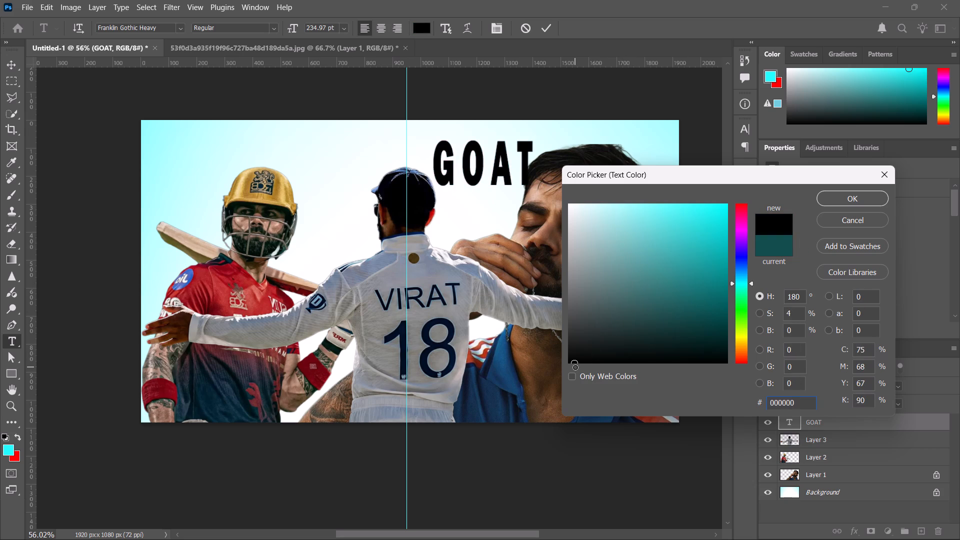
drag(575, 367, 747, 349)
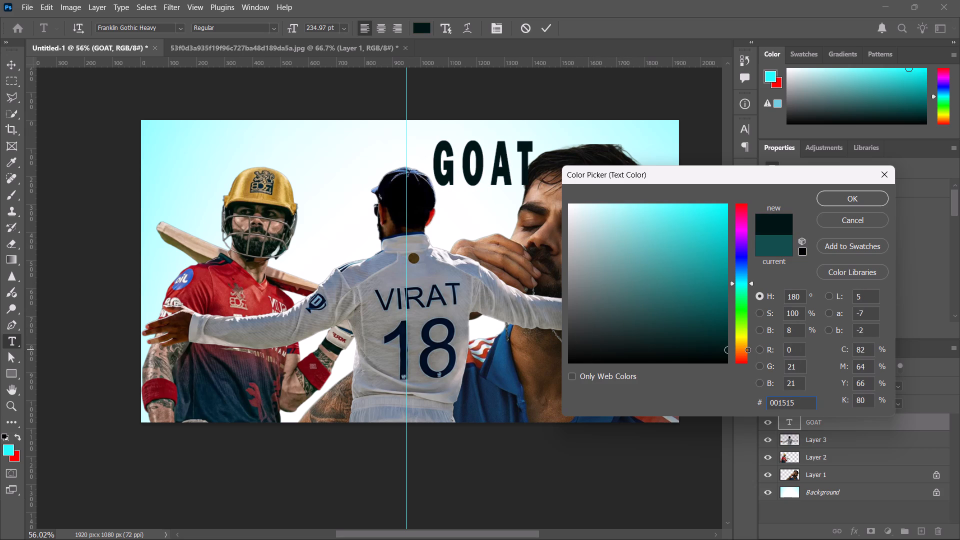
drag(747, 349, 658, 317)
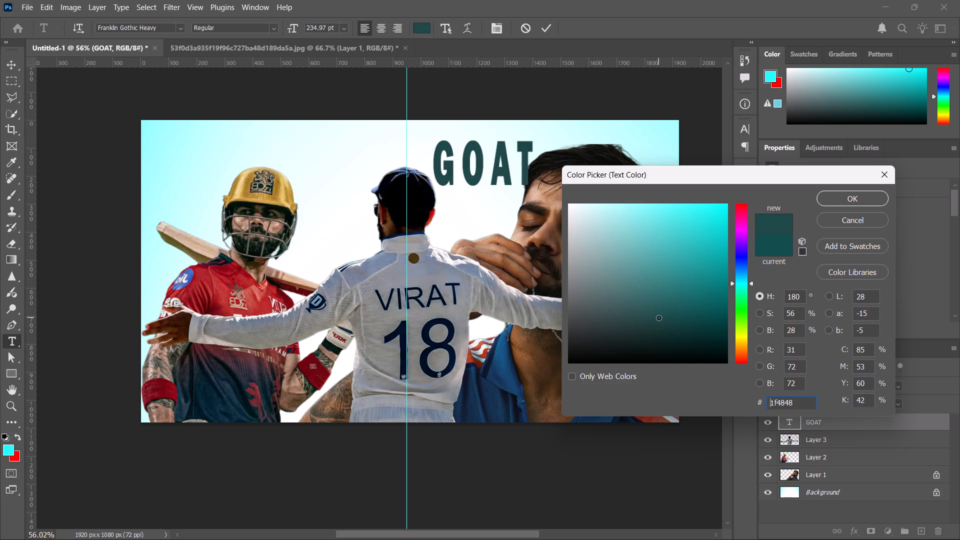
drag(658, 317, 675, 352)
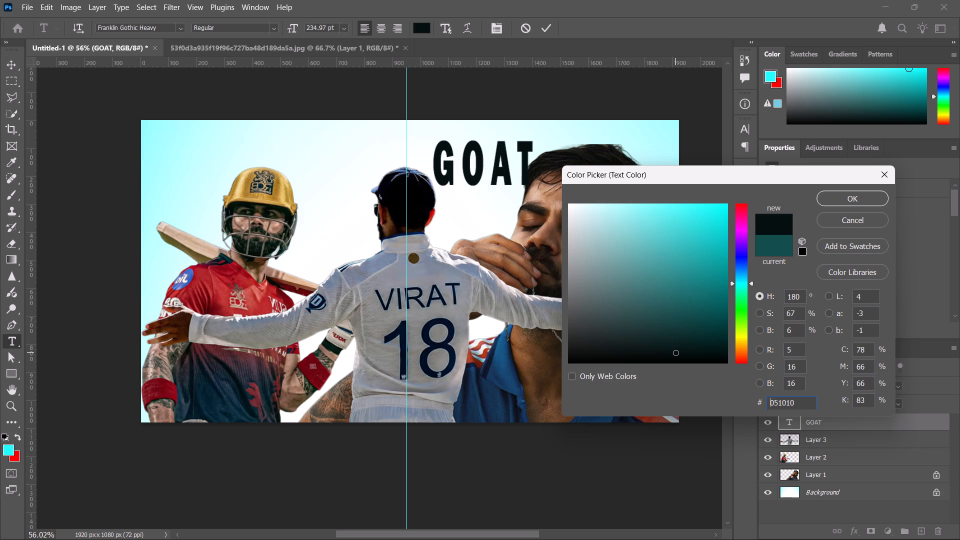
drag(675, 352, 671, 350)
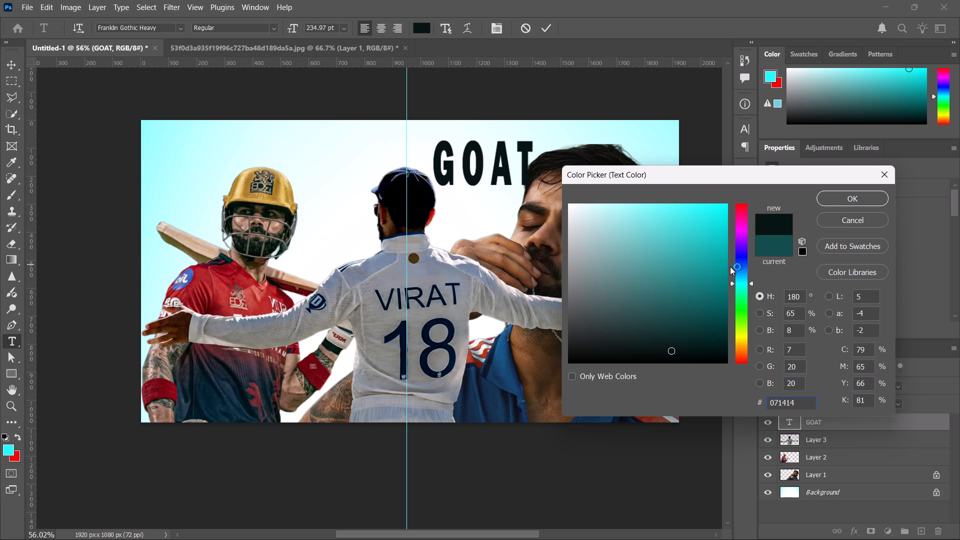
drag(653, 335, 749, 380)
click(745, 354)
drag(680, 302, 686, 238)
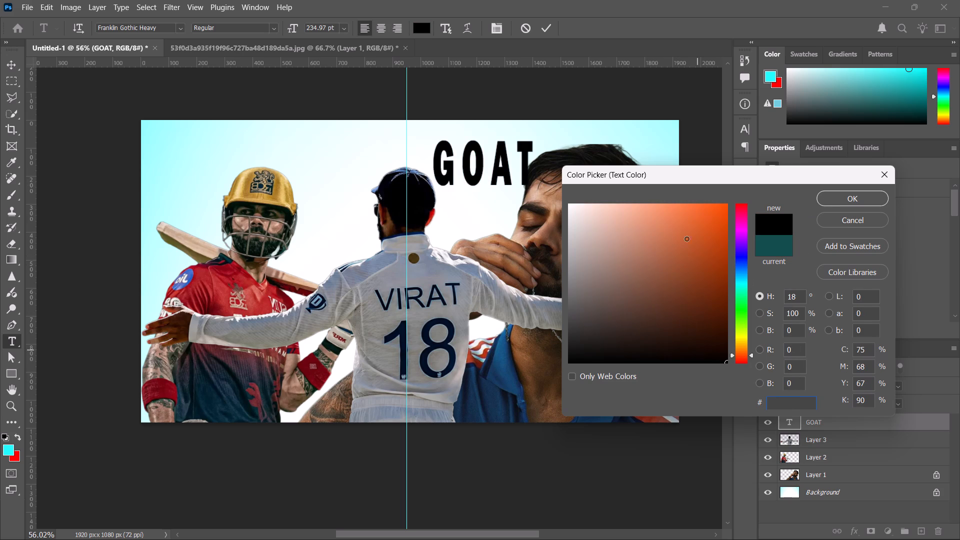
drag(686, 238, 714, 114)
drag(749, 249, 739, 125)
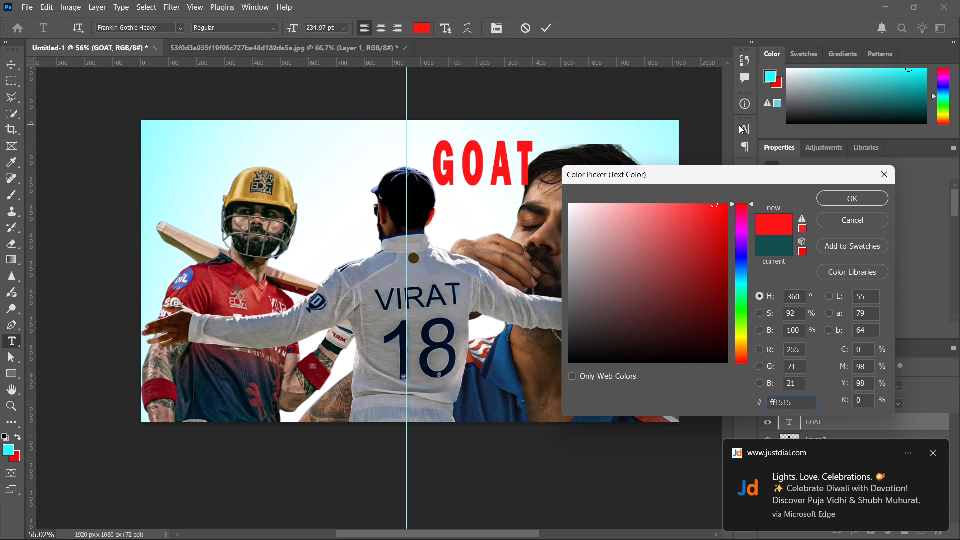
drag(669, 269, 789, 140)
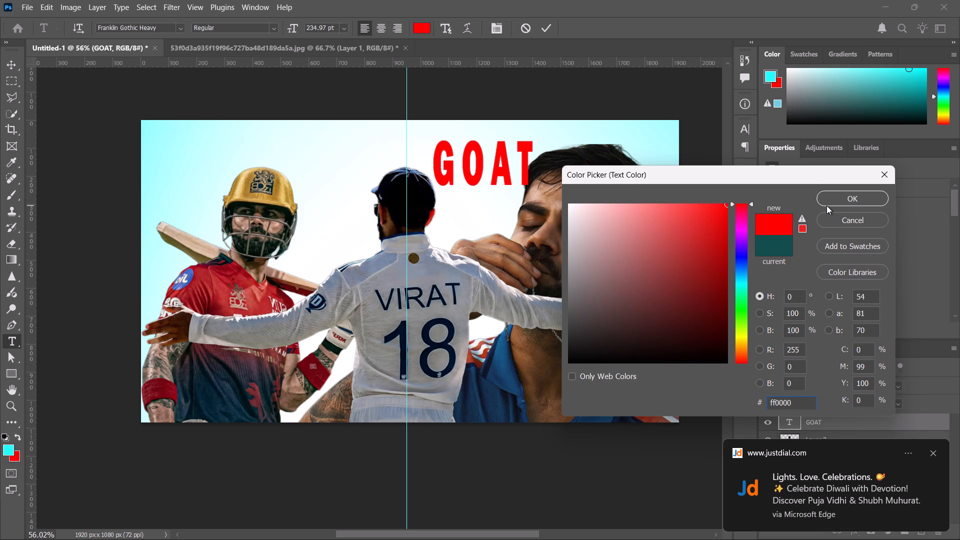
click(826, 205)
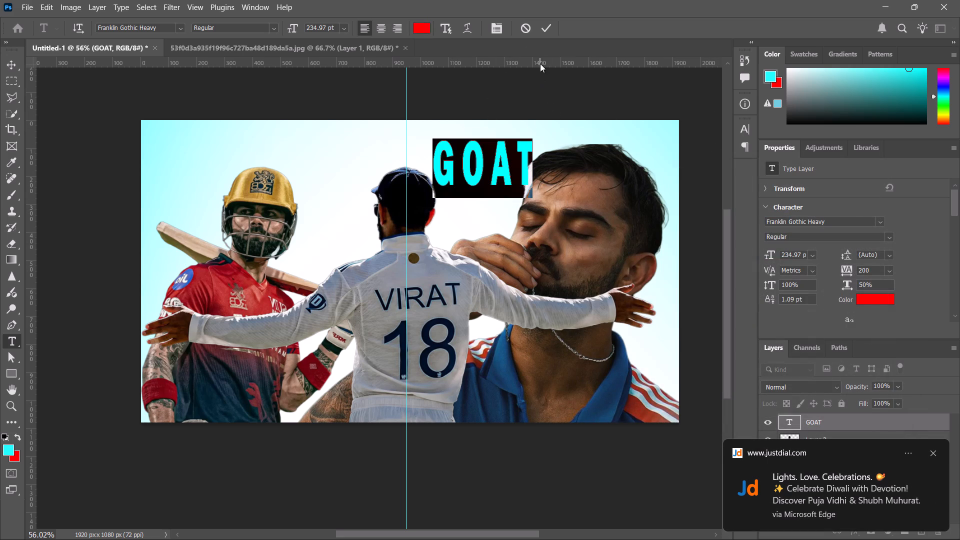
click(550, 33)
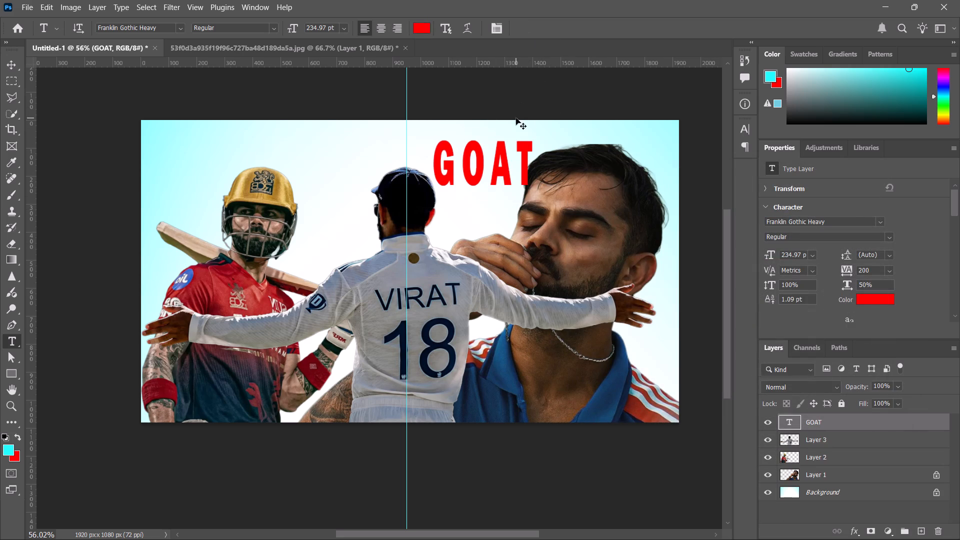
Scale the GOAT text to about 75% and move it between the navy cap and the large face, centred near X 1212, Y 265 px.
key(ctrl+t)
drag(494, 184, 485, 181)
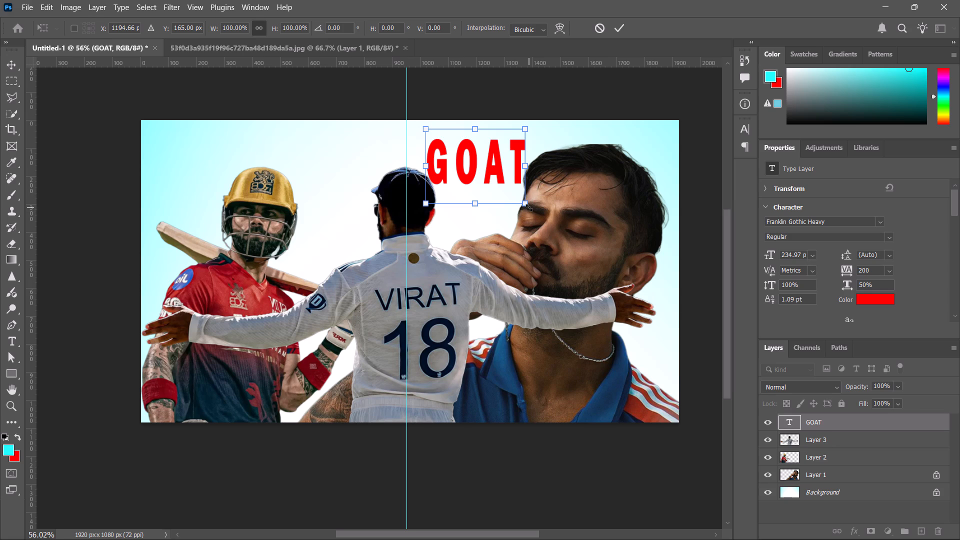
drag(529, 207, 496, 179)
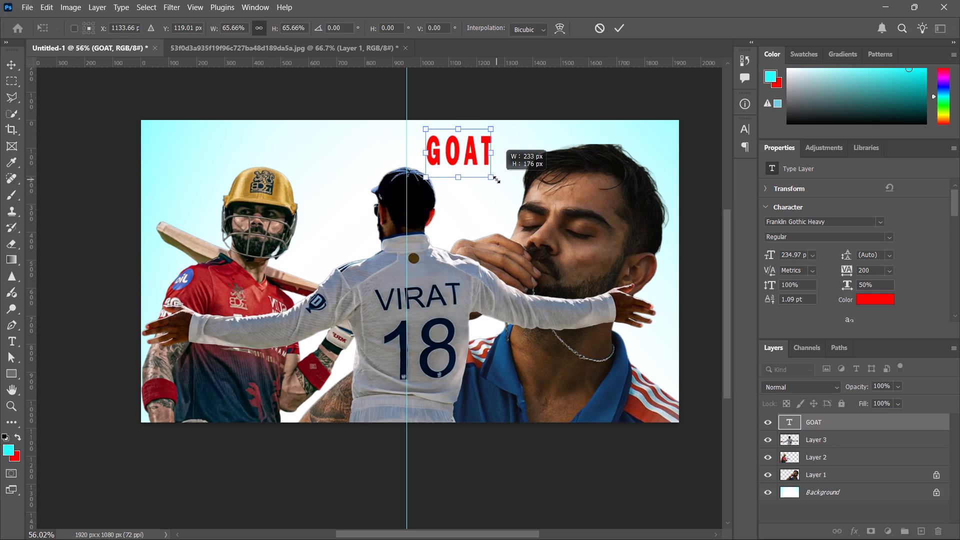
drag(496, 179, 504, 188)
drag(468, 166, 487, 179)
drag(474, 168, 483, 201)
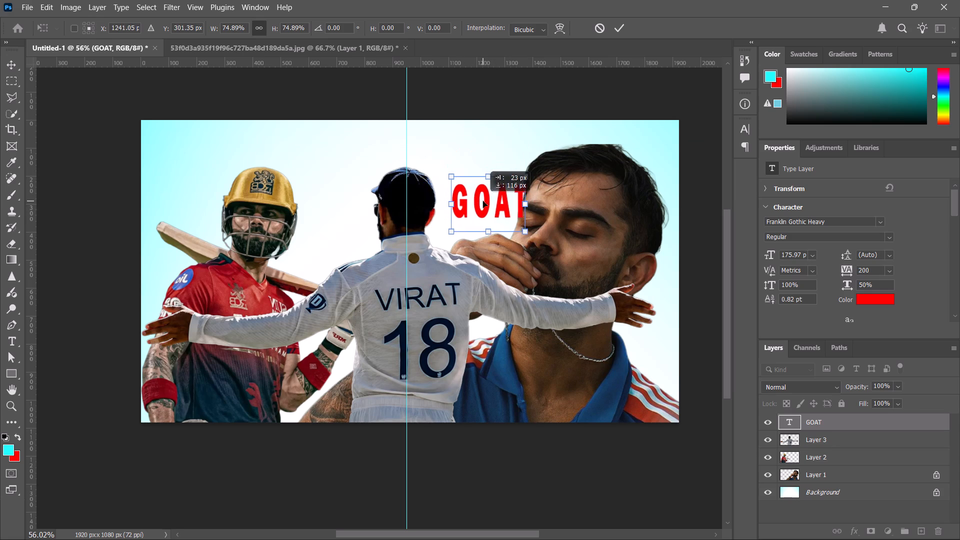
drag(483, 201, 472, 192)
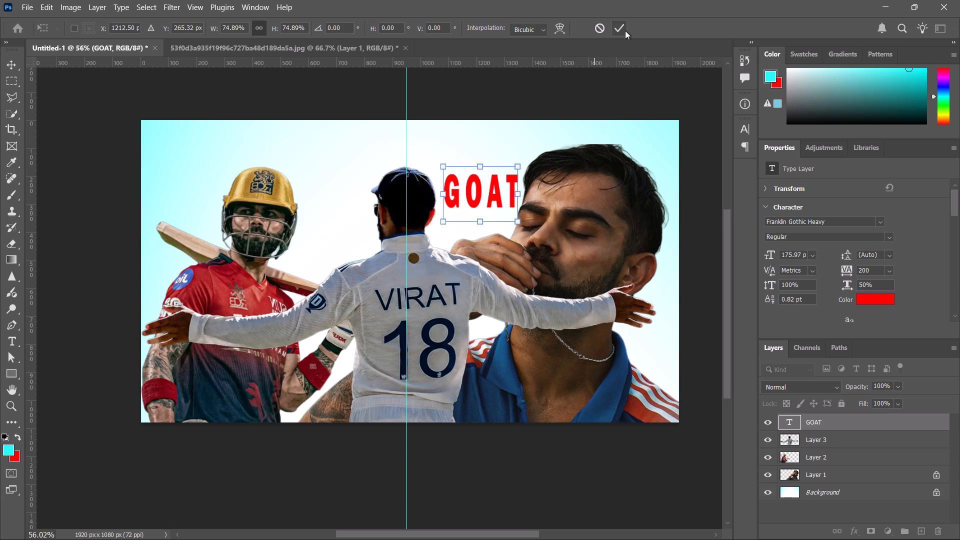
click(625, 30)
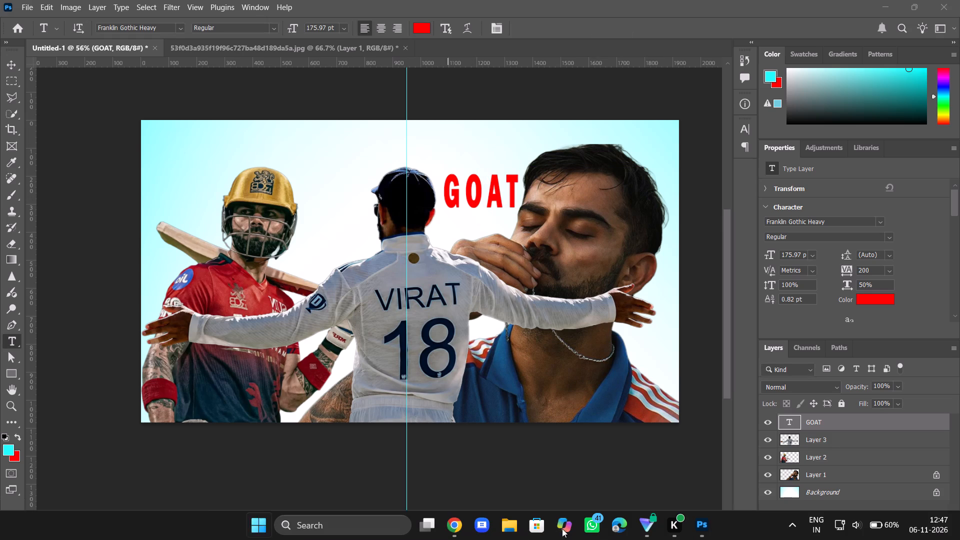
Switch to File Explorer, maximise it and look through the files in the Photoshop edits folder.
click(507, 522)
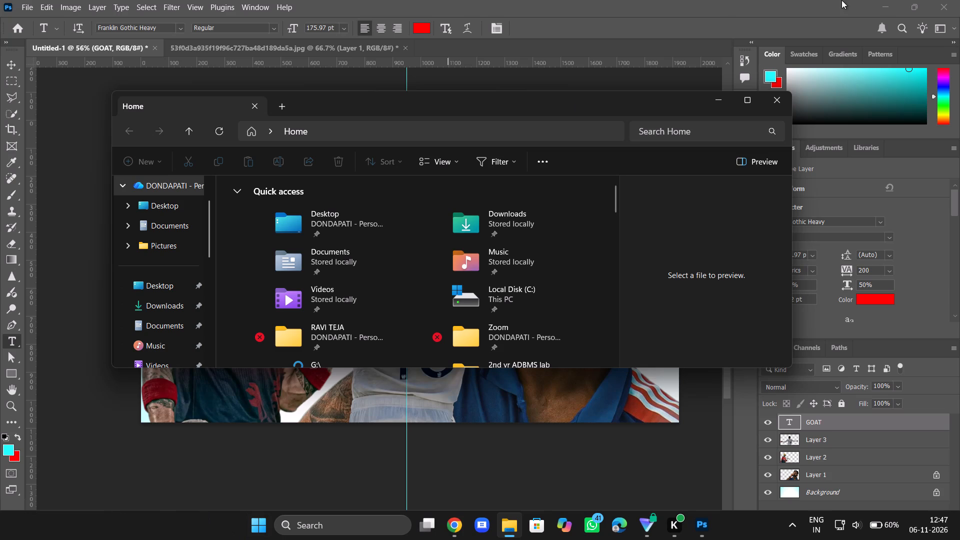
click(761, 100)
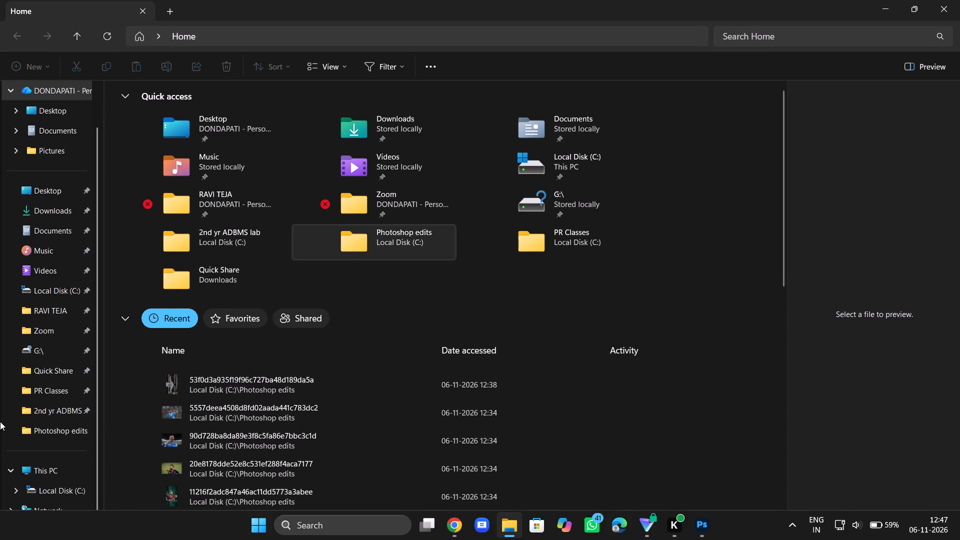
double_click(47, 424)
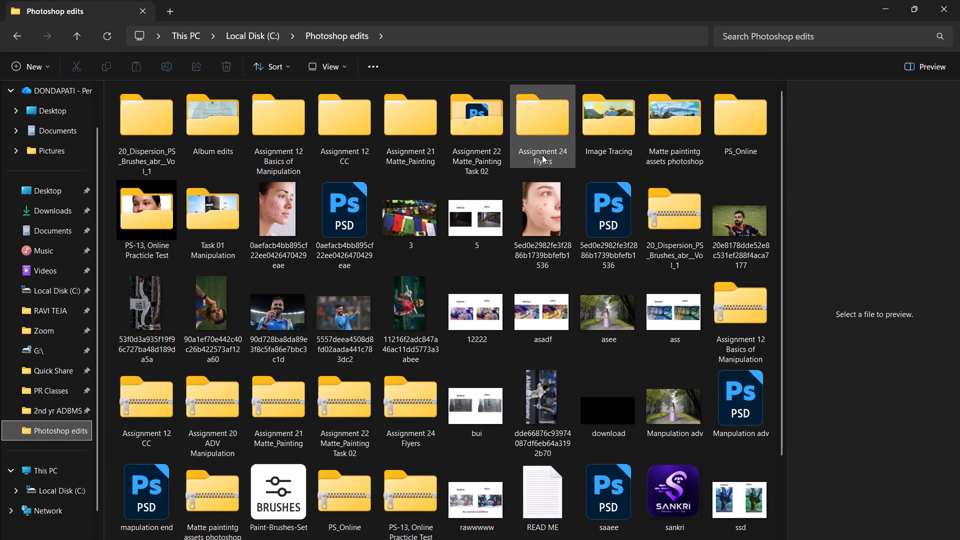
scroll(251, 225, down, 1)
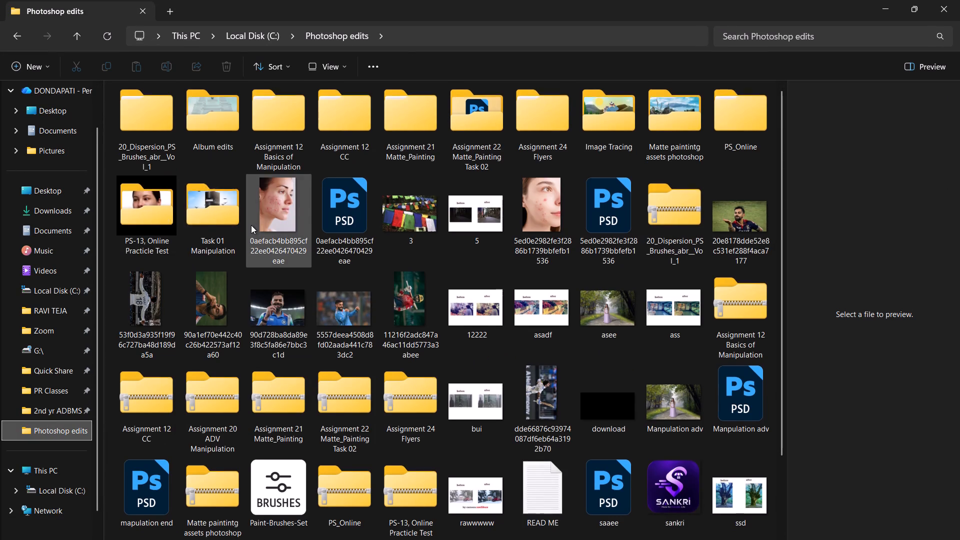
scroll(251, 225, down, 4)
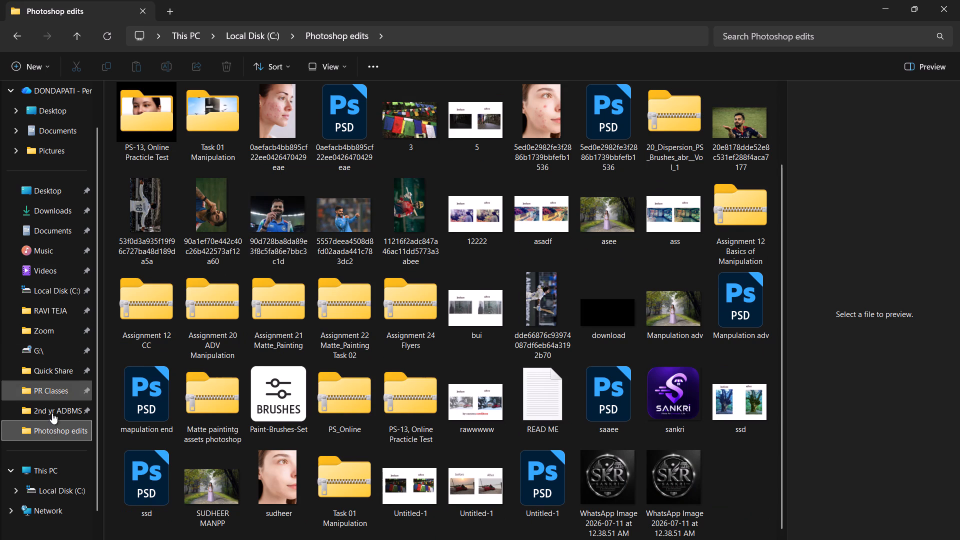
Open the posterss folder on Local Disk (C:), view the posterr-111 image and close the viewer.
click(71, 498)
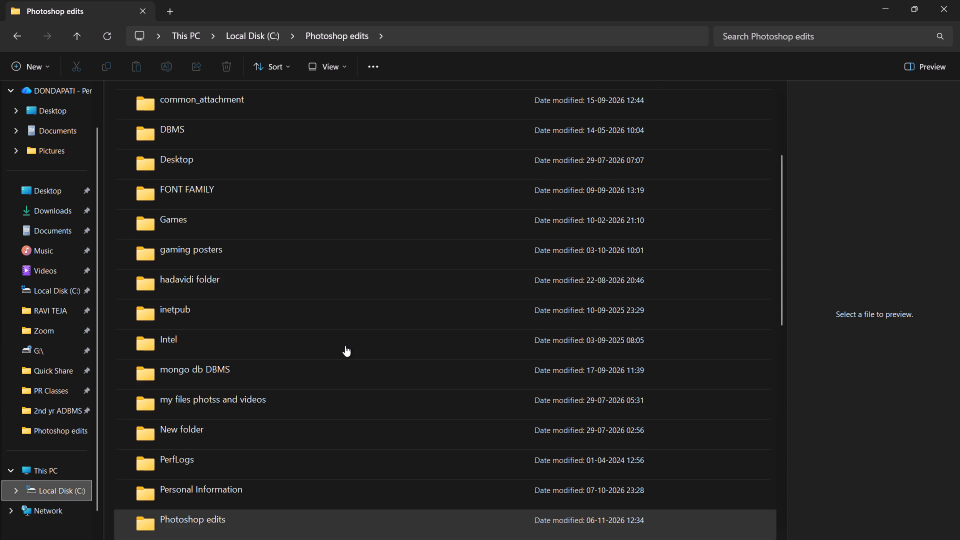
scroll(345, 345, down, 8)
double_click(176, 350)
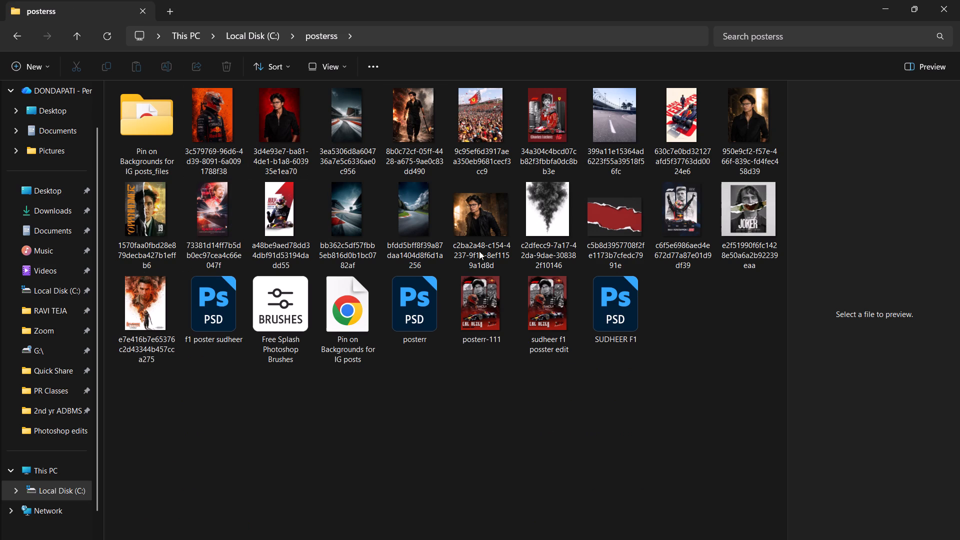
double_click(494, 290)
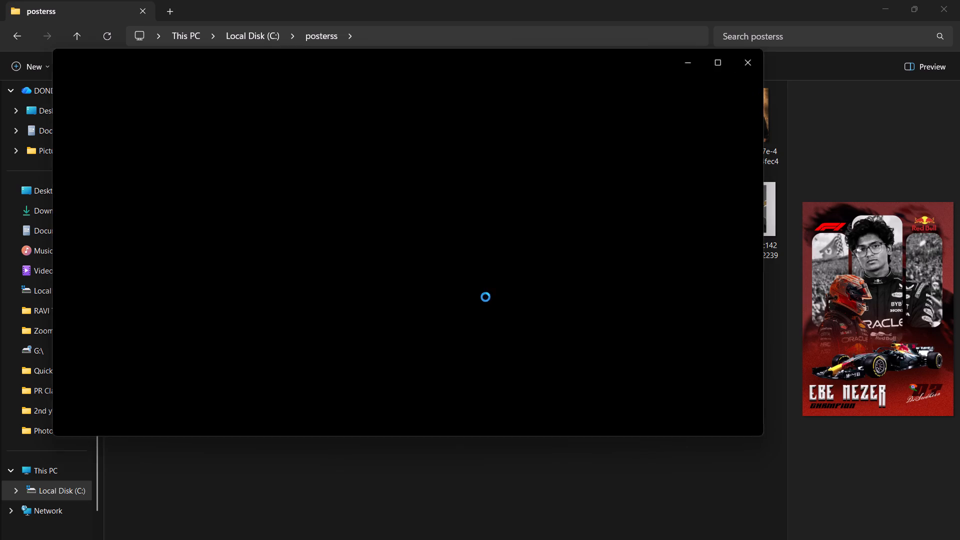
click(739, 73)
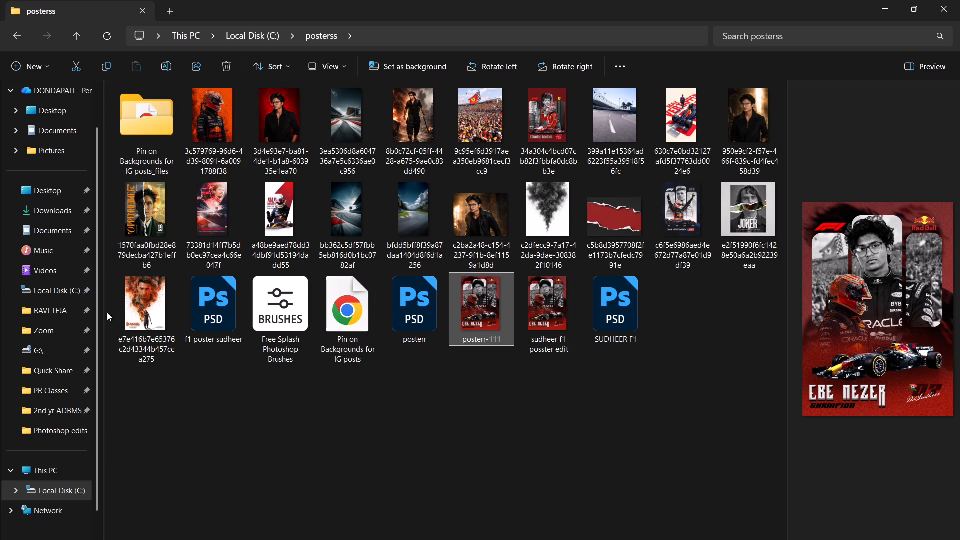
Go back to the Photoshop edits folder on Local Disk (C:) and open the image 5.jpg for viewing.
click(65, 480)
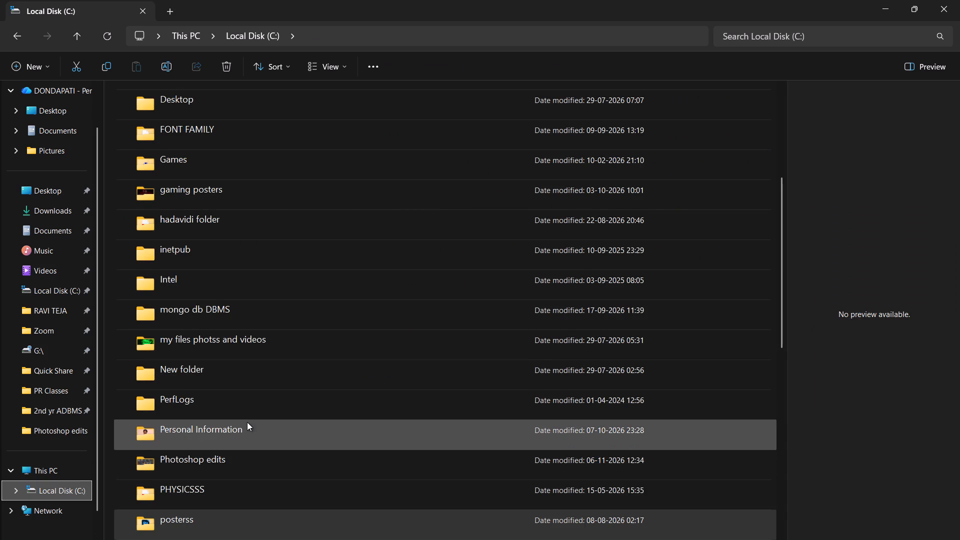
scroll(247, 420, down, 7)
double_click(231, 242)
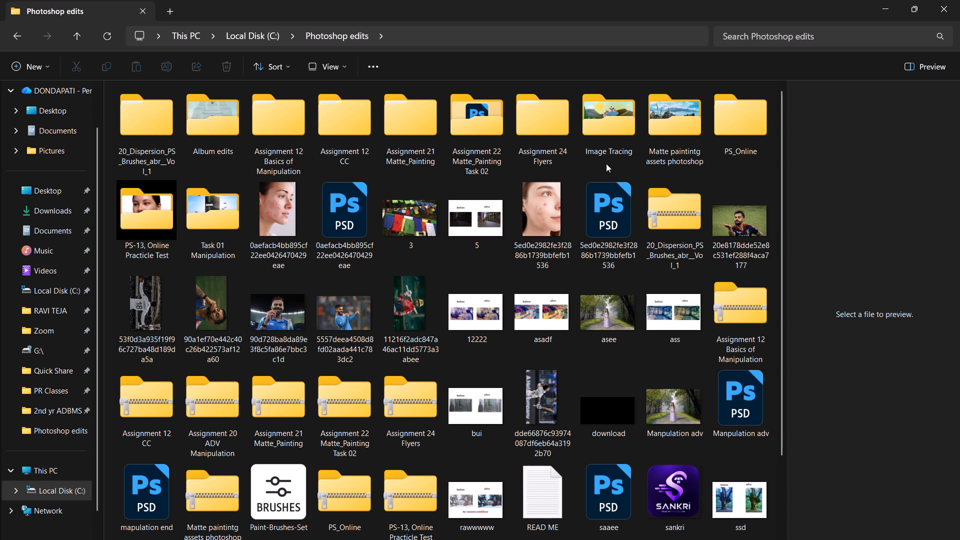
scroll(428, 255, down, 1)
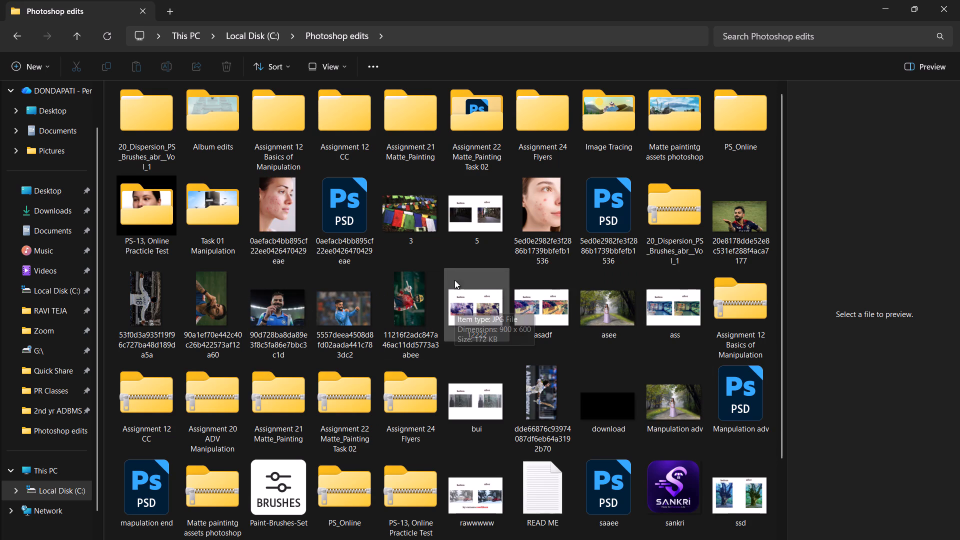
double_click(450, 218)
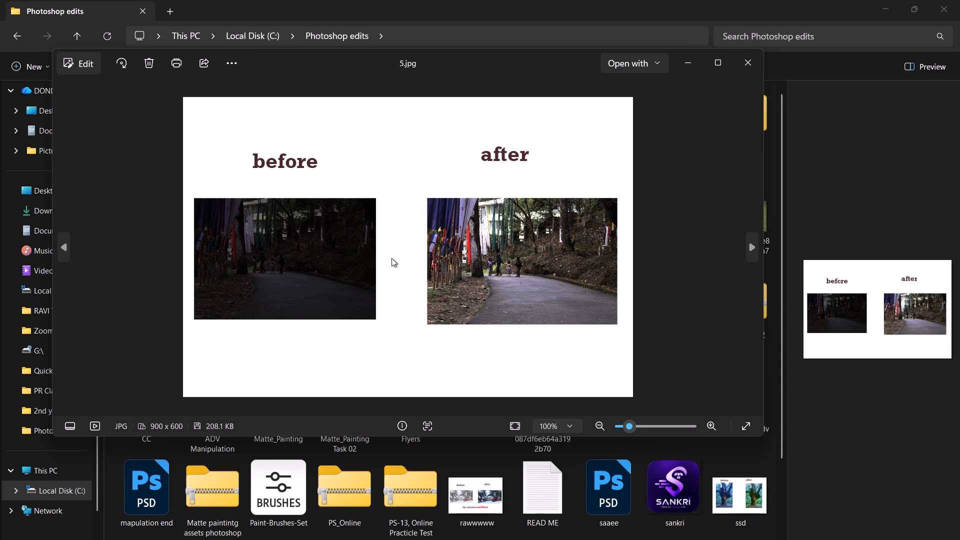
Maximise 5.jpg, zoom in to compare its before and after photos, and close the viewer.
click(728, 56)
scroll(560, 207, up, 10)
drag(262, 305, 441, 262)
drag(631, 247, 490, 245)
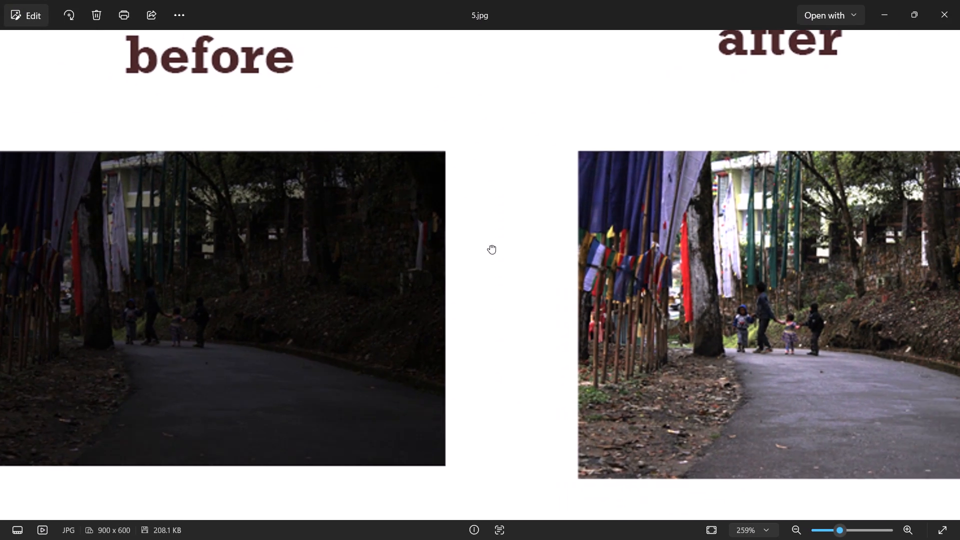
drag(490, 245, 428, 240)
click(959, 0)
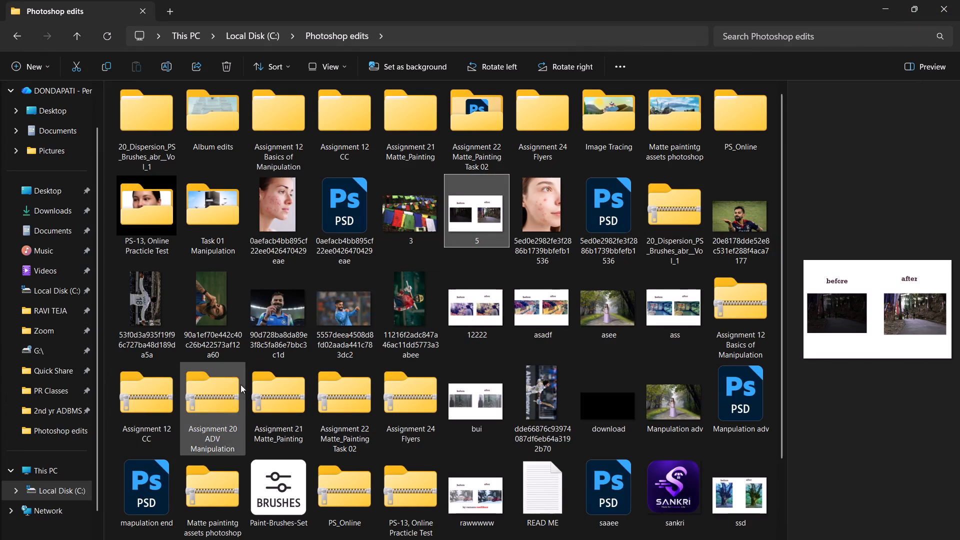
Look in the Color_Correction folder inside the zipped PS-13, Online Practicle Test archive and return to Photoshop edits.
double_click(380, 463)
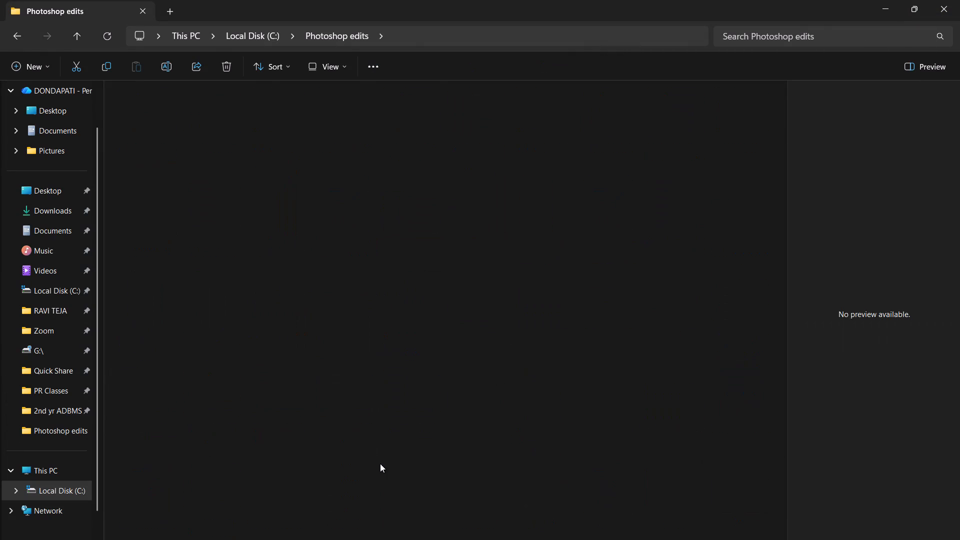
double_click(277, 109)
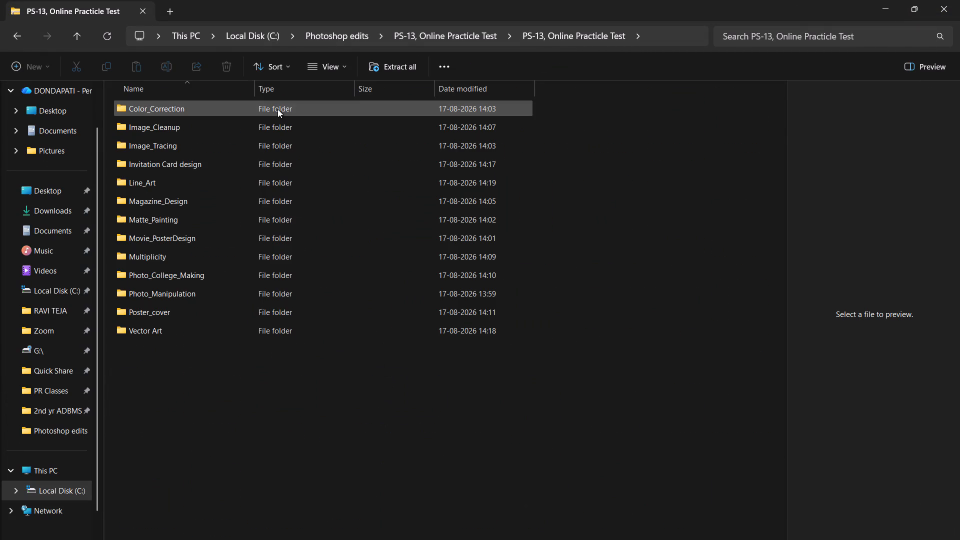
double_click(174, 104)
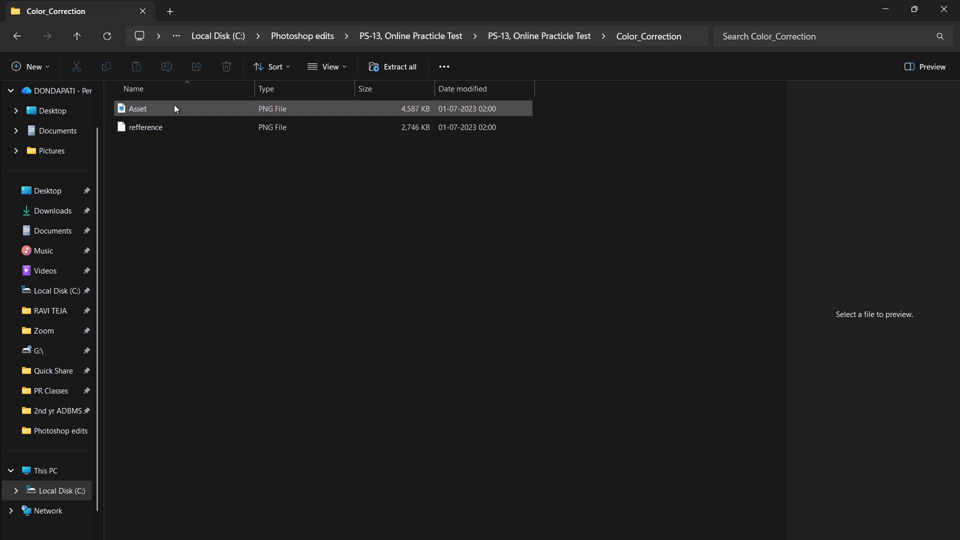
double_click(21, 45)
click(21, 45)
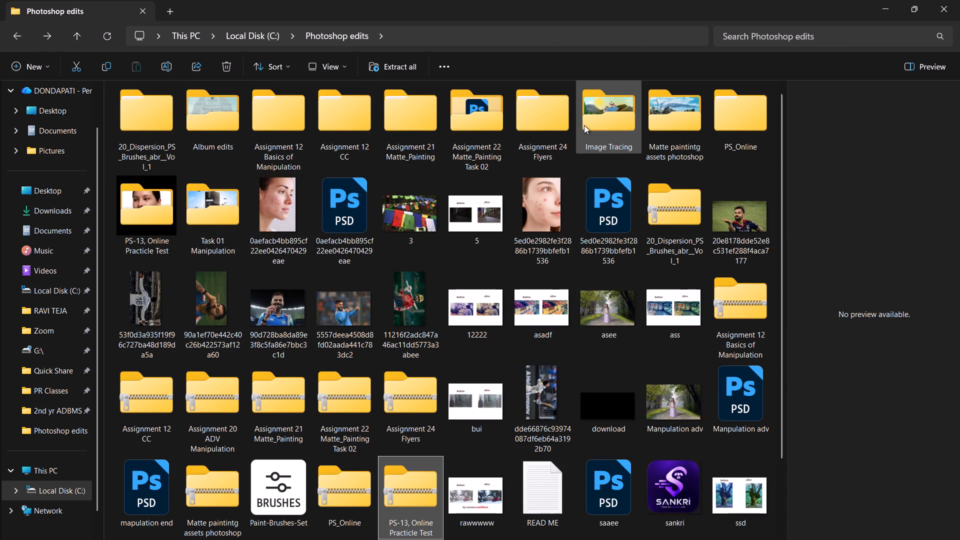
Look in the Task_03_Basic_manipulation folder within PS_Online and return to the Photoshop edits folder.
double_click(732, 124)
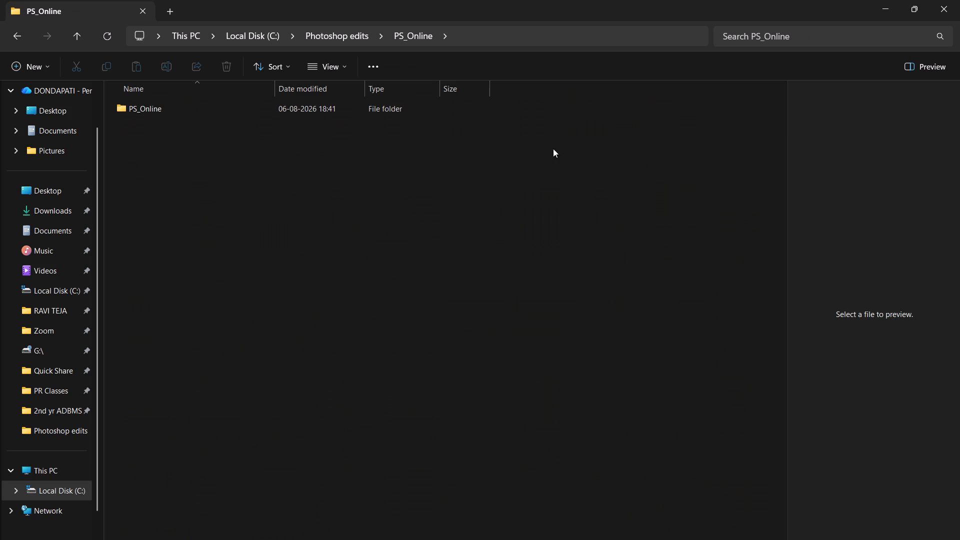
double_click(409, 101)
double_click(409, 101)
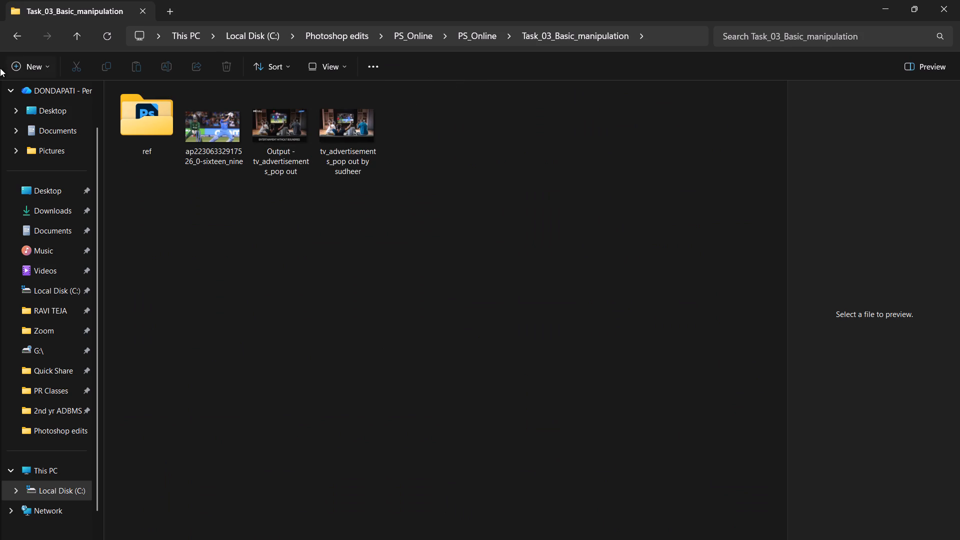
double_click(8, 46)
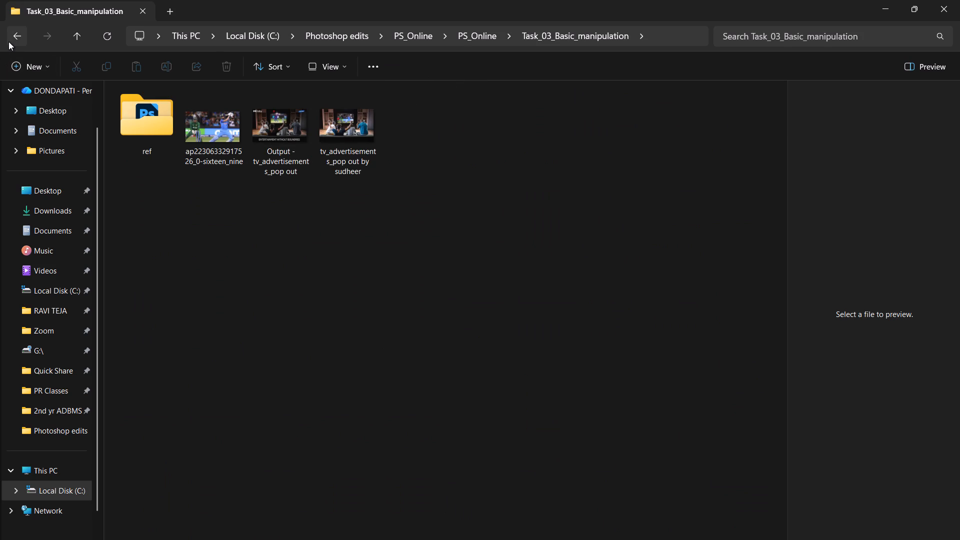
double_click(8, 41)
click(8, 41)
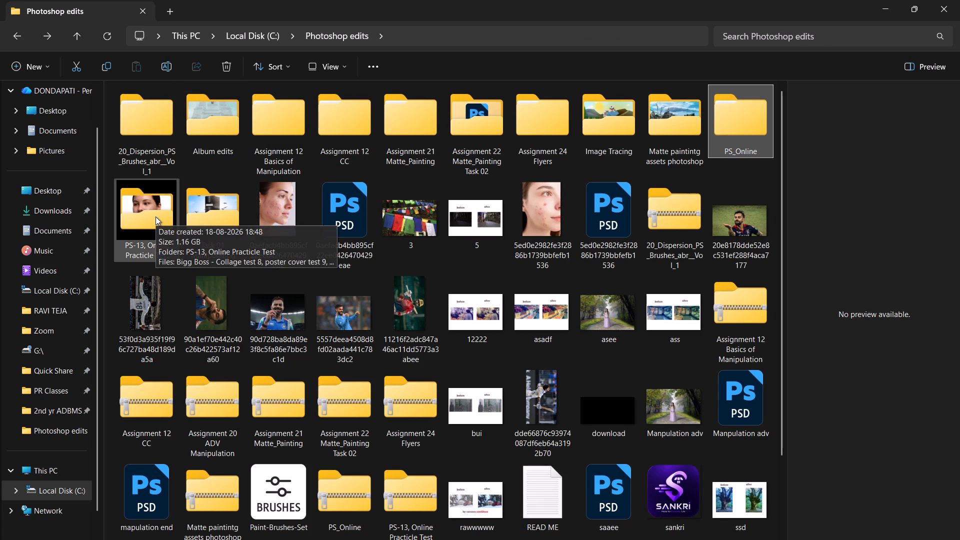
Look in the Poster_cover folder within the unzipped PS-13, Online Practicle Test folder and return to Photoshop edits.
double_click(155, 216)
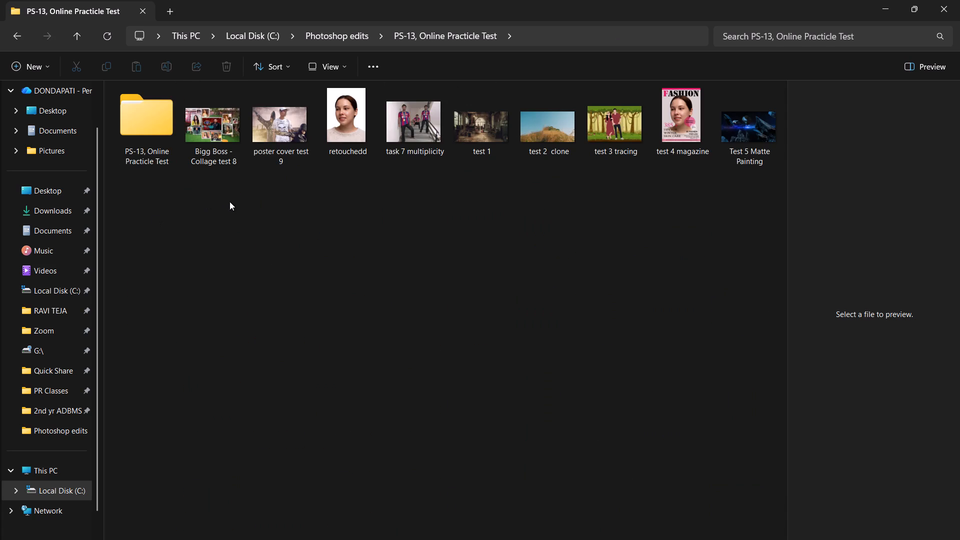
double_click(127, 137)
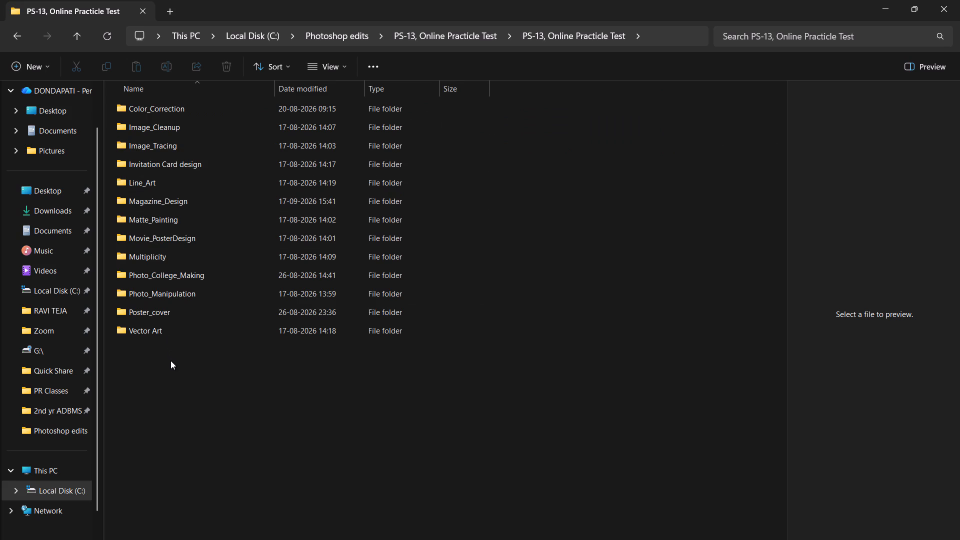
click(177, 313)
double_click(177, 313)
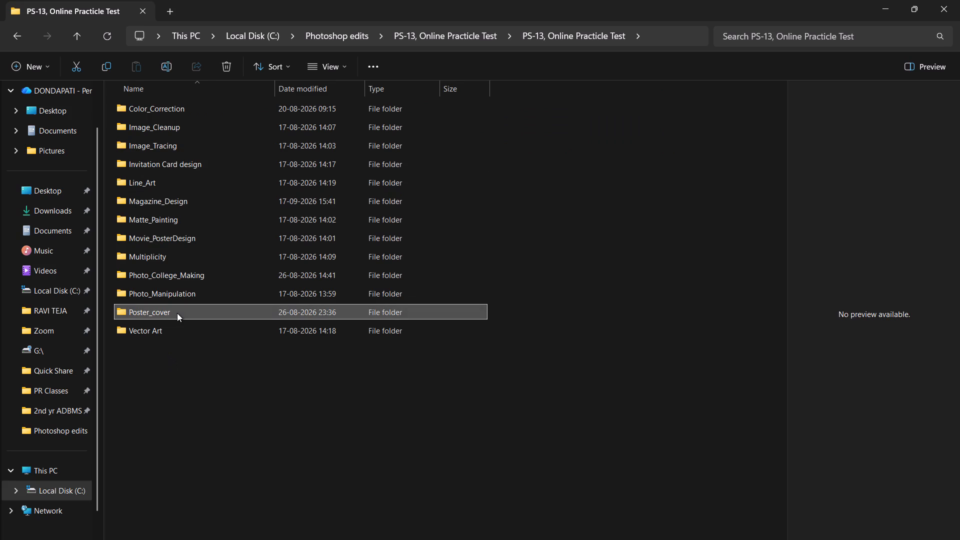
double_click(15, 41)
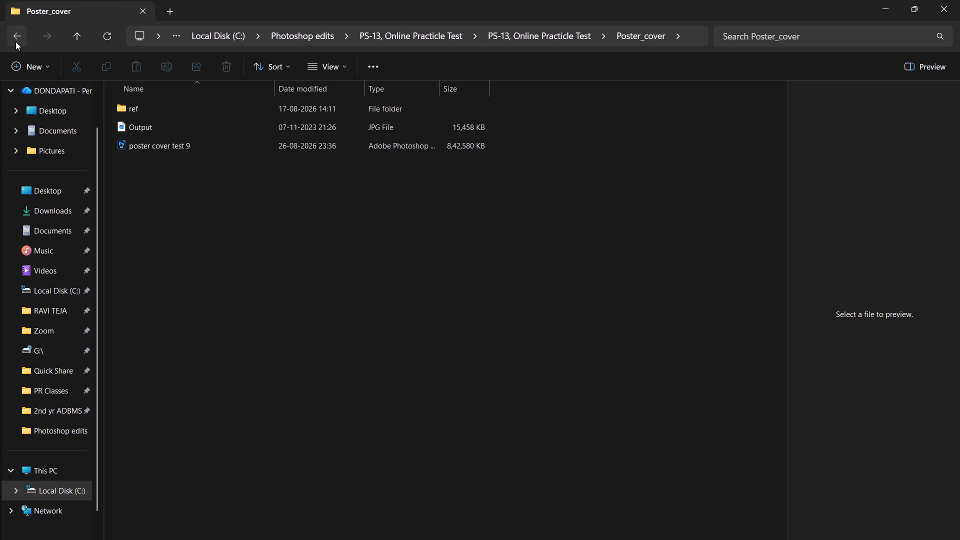
click(15, 41)
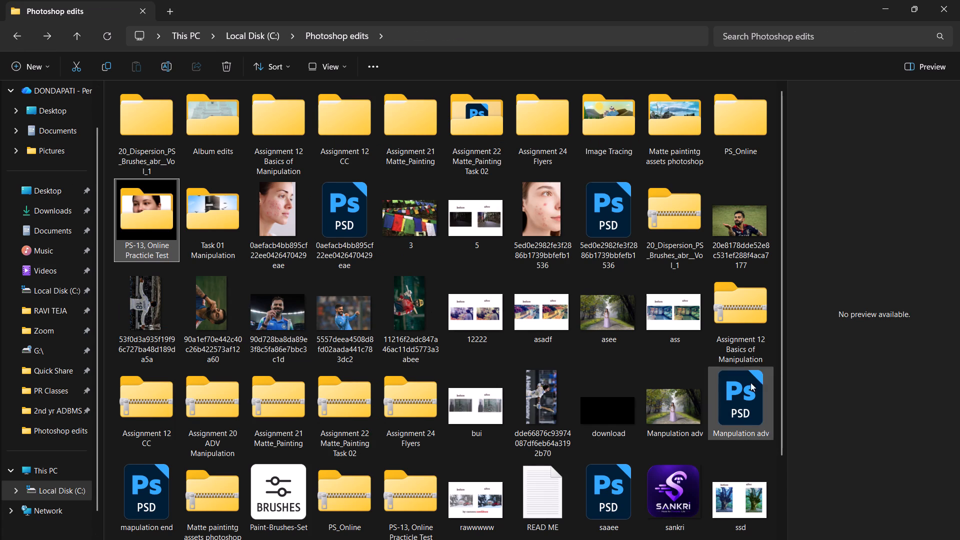
Look through the rest of the Photoshop edits files and open the THUmbnailsss folder on Local Disk (C:).
scroll(696, 415, down, 5)
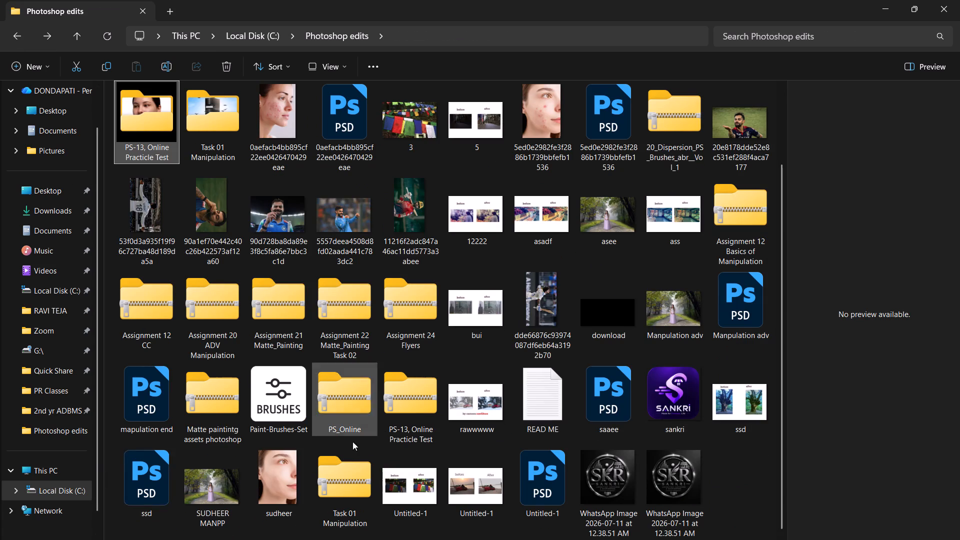
click(76, 422)
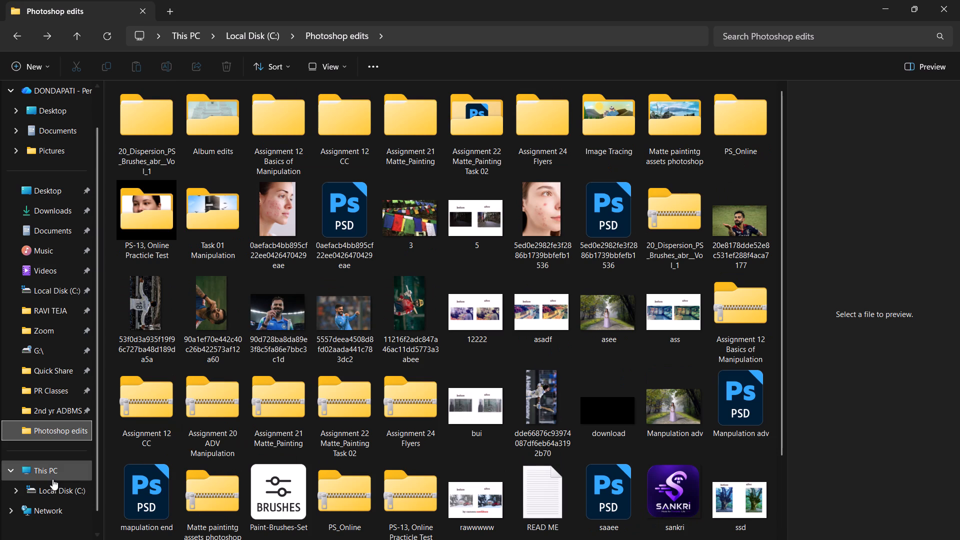
click(52, 483)
scroll(299, 335, down, 2)
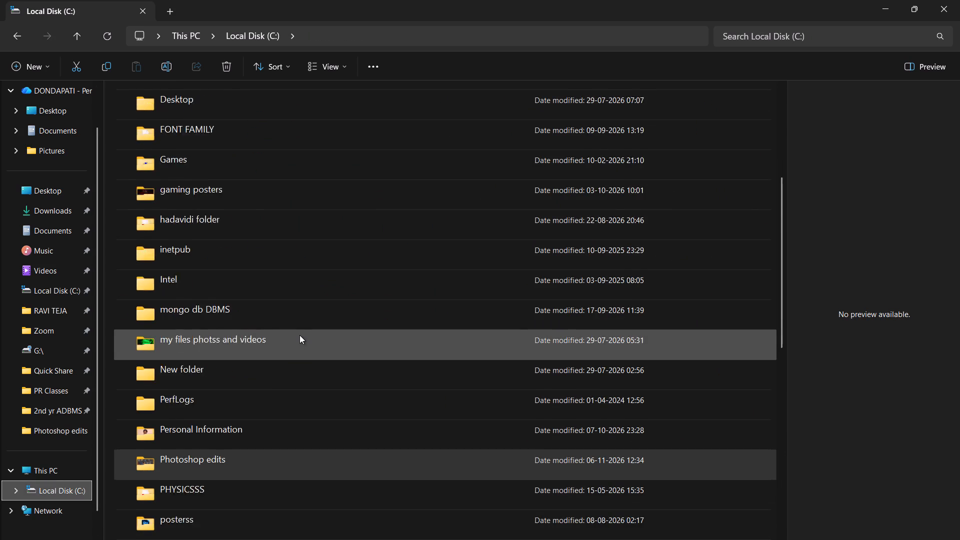
scroll(299, 335, down, 10)
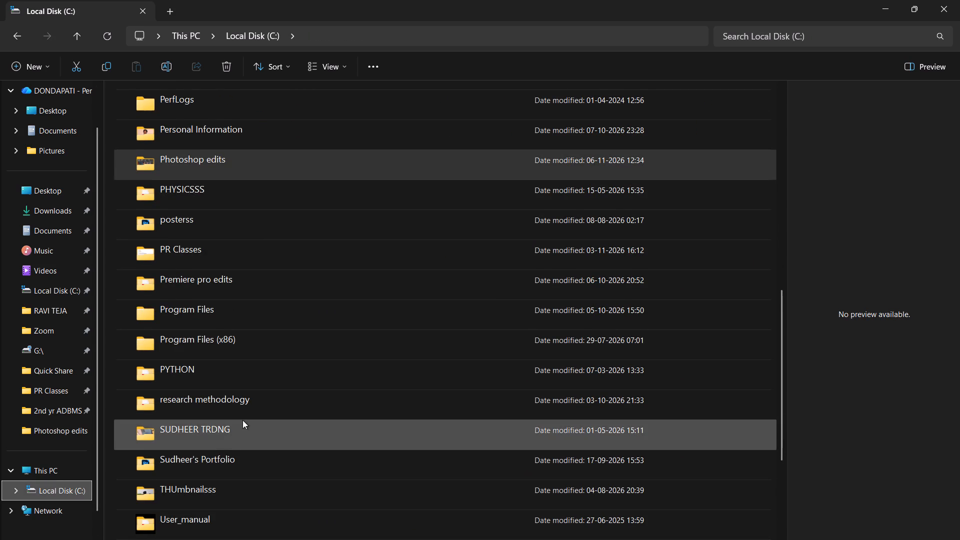
double_click(238, 481)
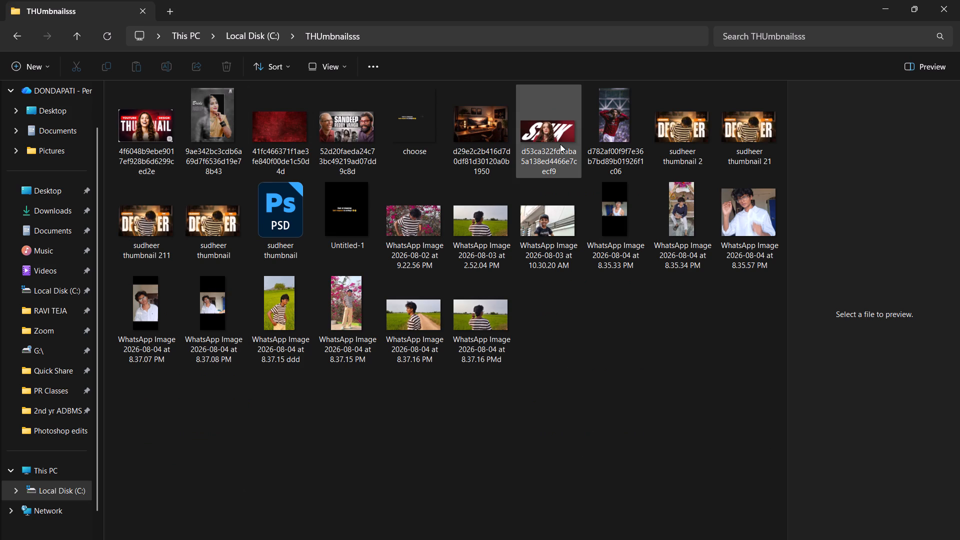
View the red portrait banner, Bride poster, Sandeep Reddy Vanga, YouTube Thumbnail Design and orange Designer images one by one, closing each.
double_click(518, 144)
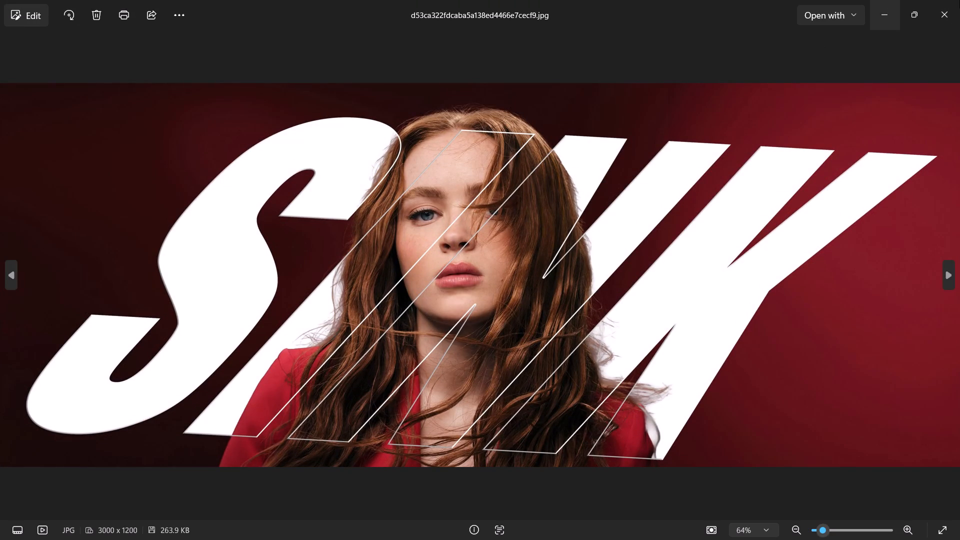
click(959, 0)
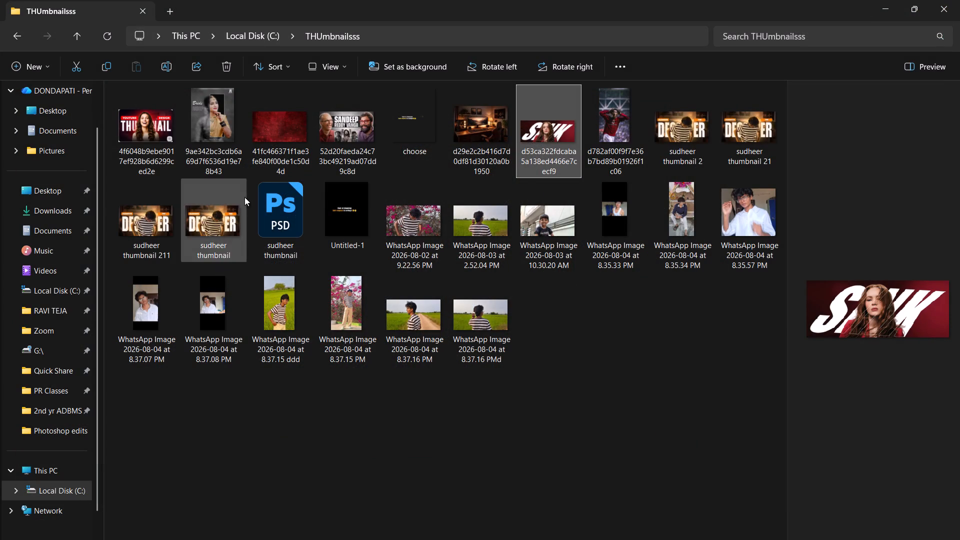
double_click(220, 153)
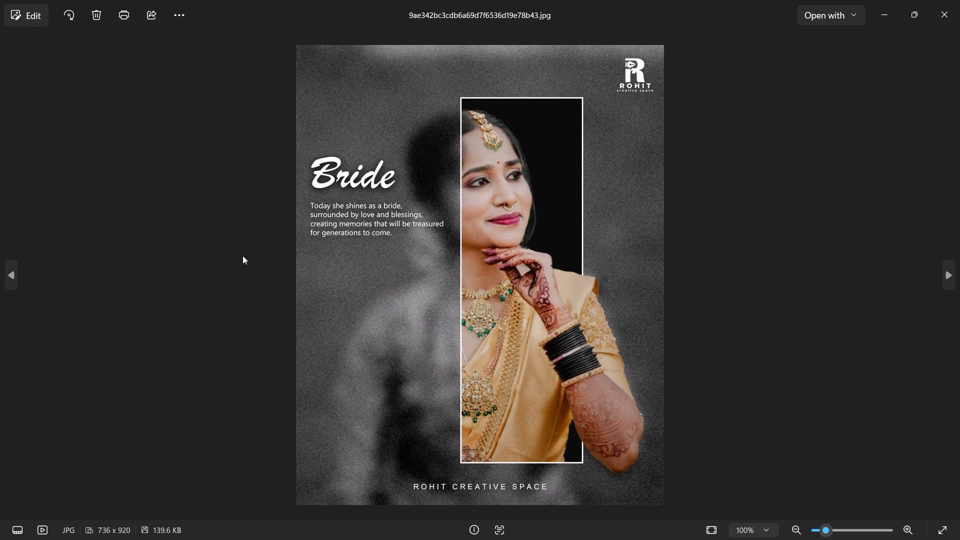
click(959, 0)
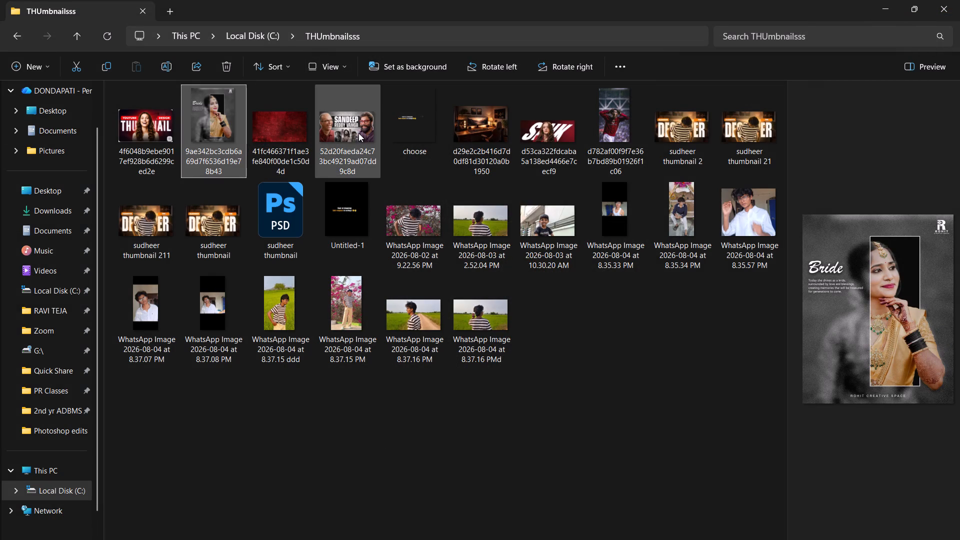
double_click(358, 133)
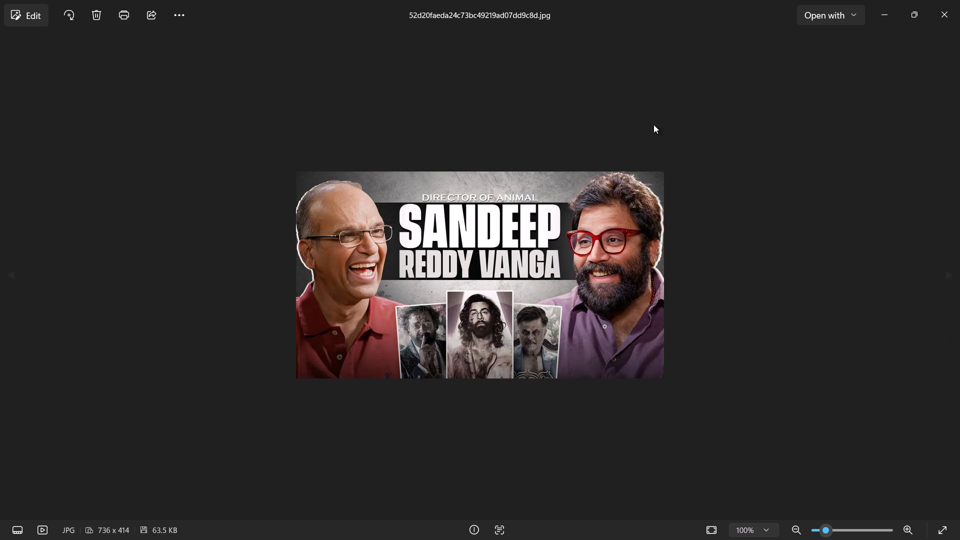
click(951, 0)
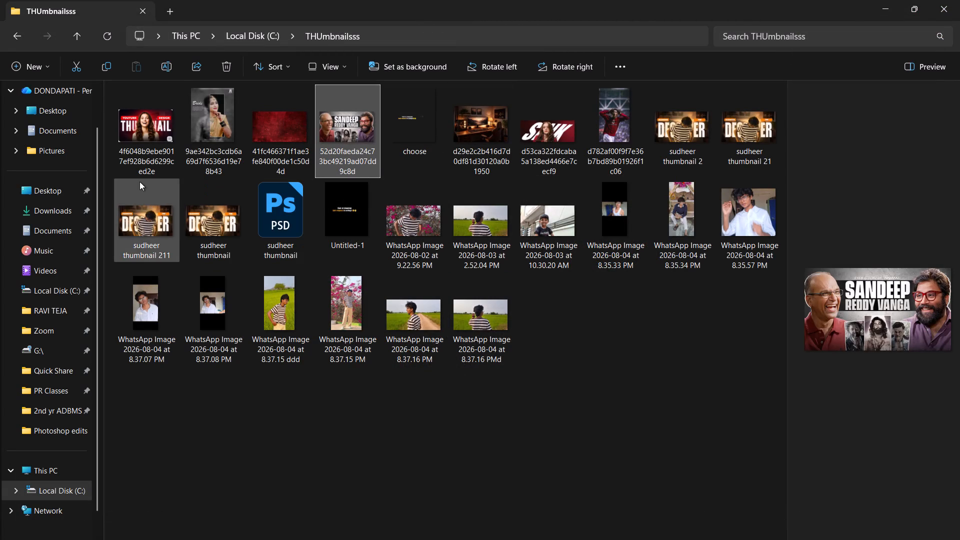
double_click(152, 164)
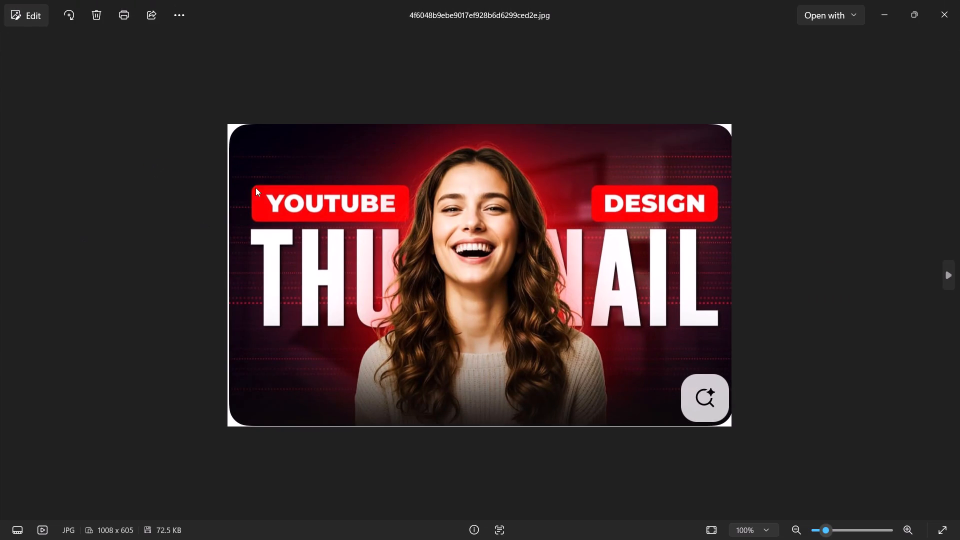
click(934, 9)
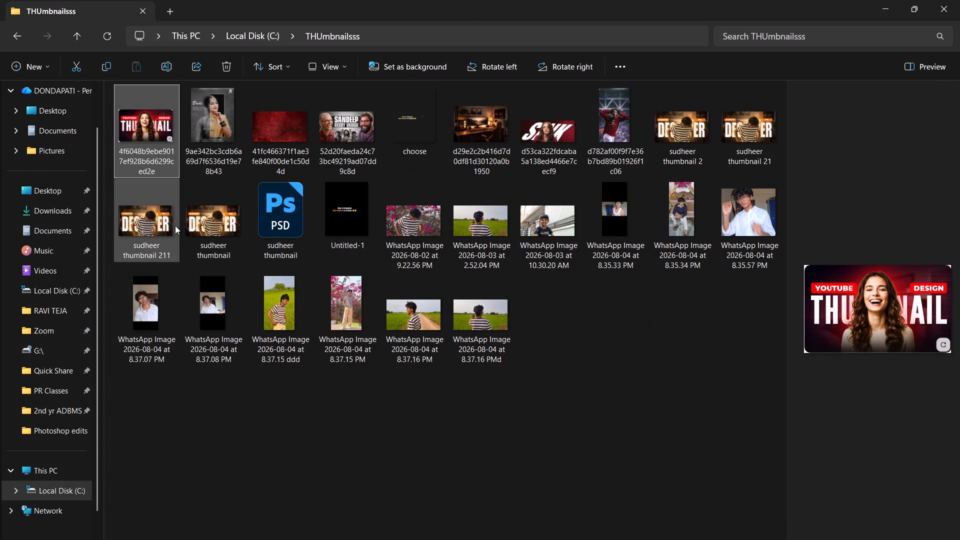
double_click(173, 219)
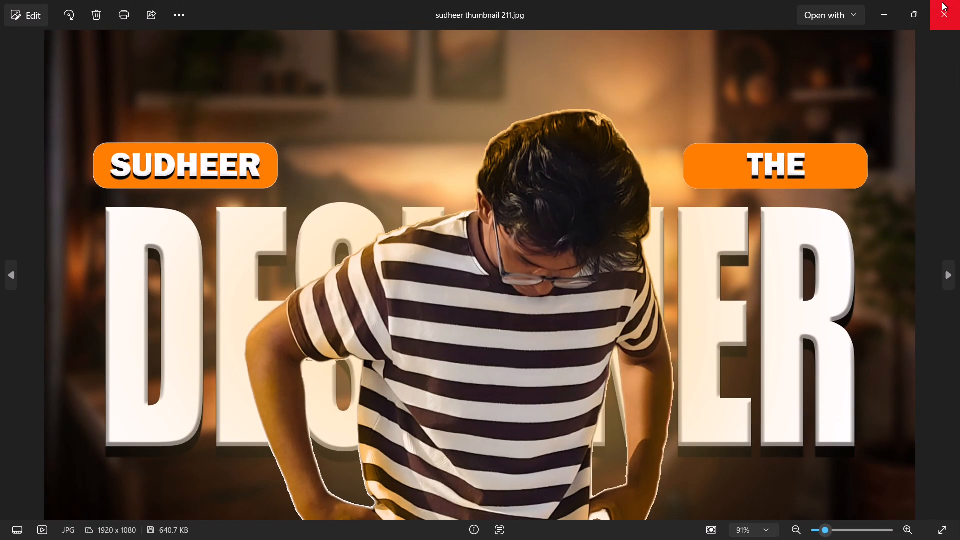
click(942, 2)
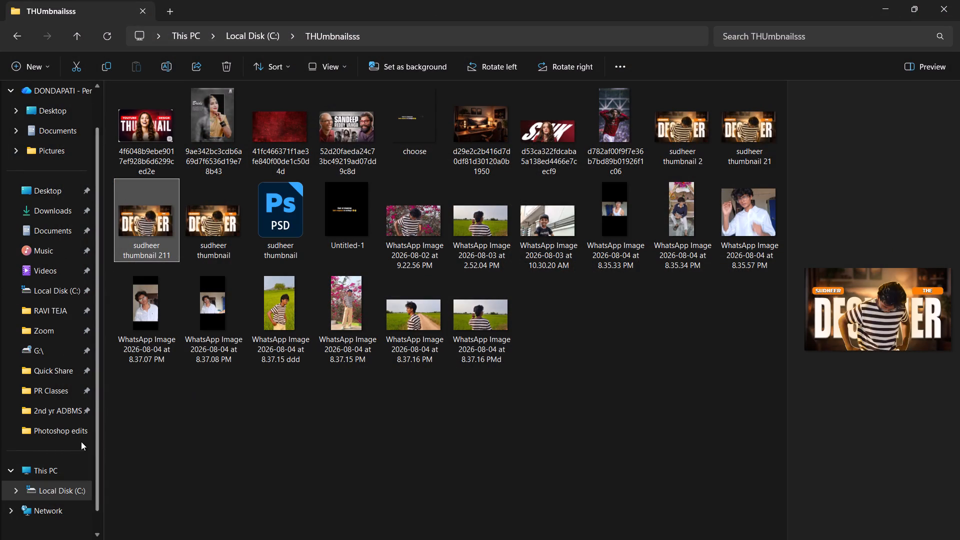
Go back to Local Disk (C:) and open the Wallpaper folder to view its images.
click(61, 483)
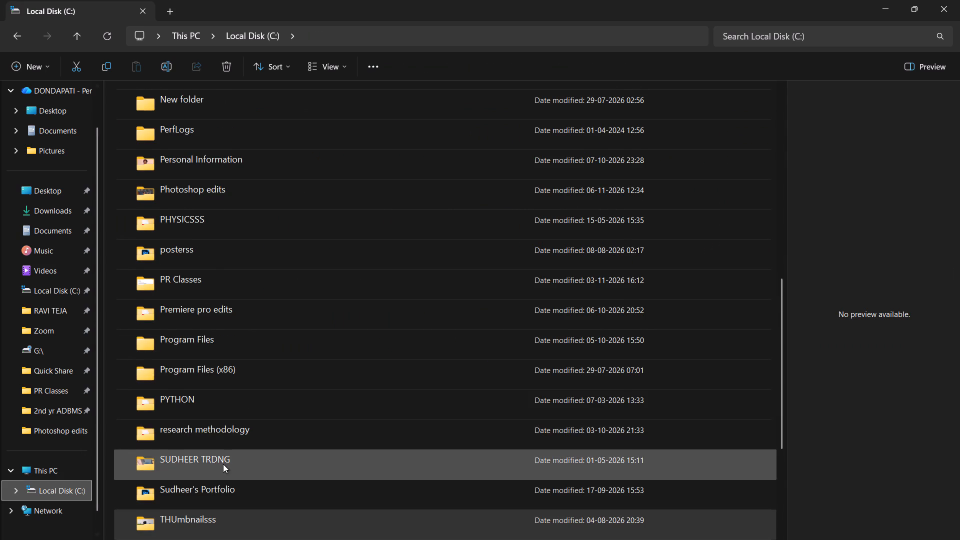
scroll(223, 464, down, 5)
double_click(190, 489)
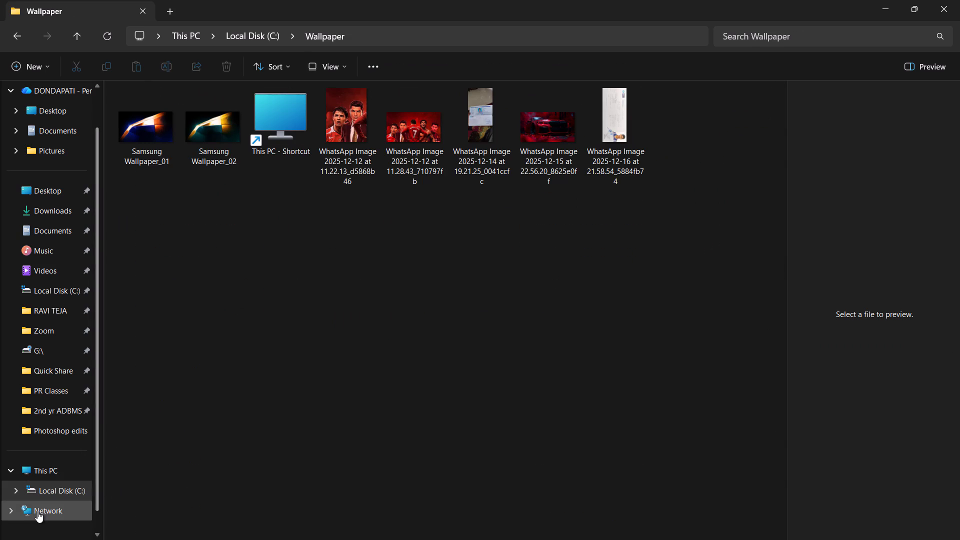
Return to Local Disk (C:) and open the posterss folder.
click(74, 487)
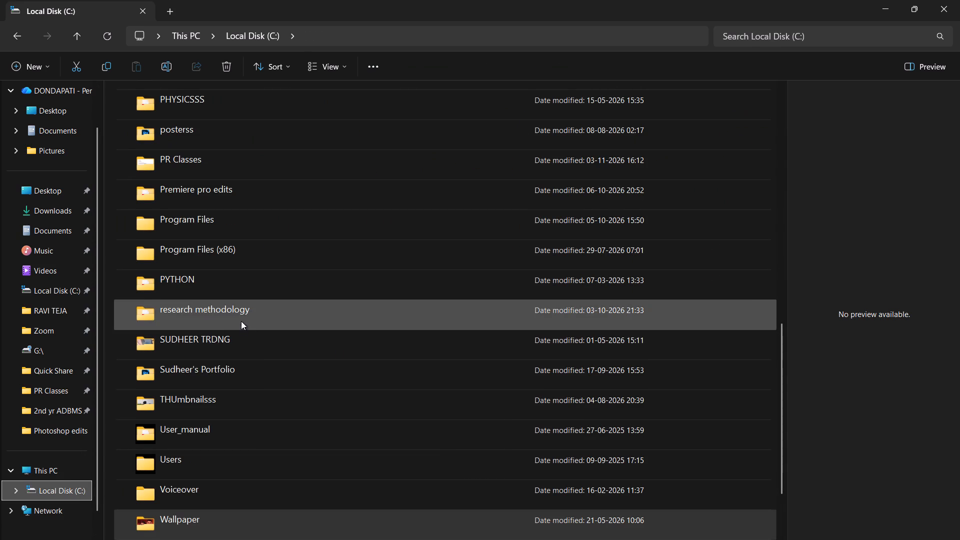
scroll(314, 360, down, 3)
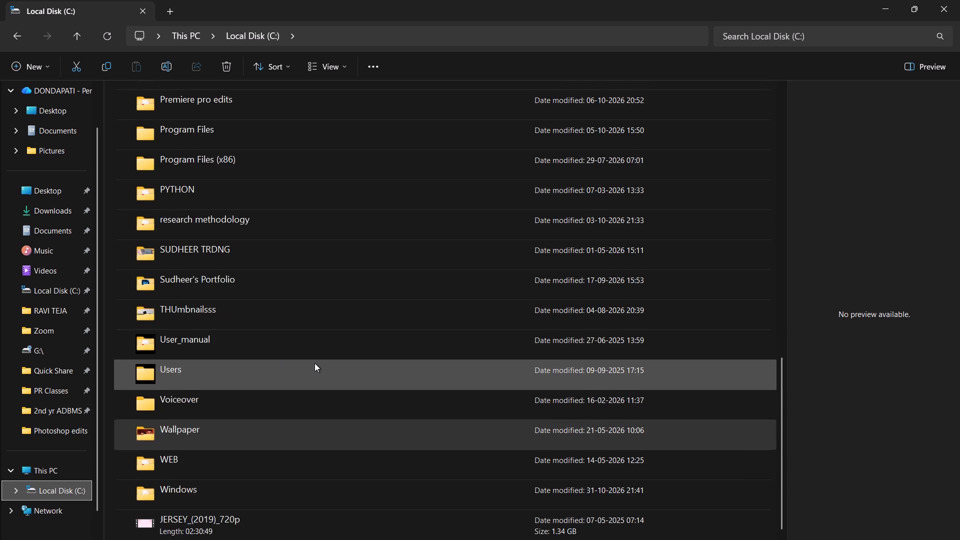
scroll(314, 363, up, 6)
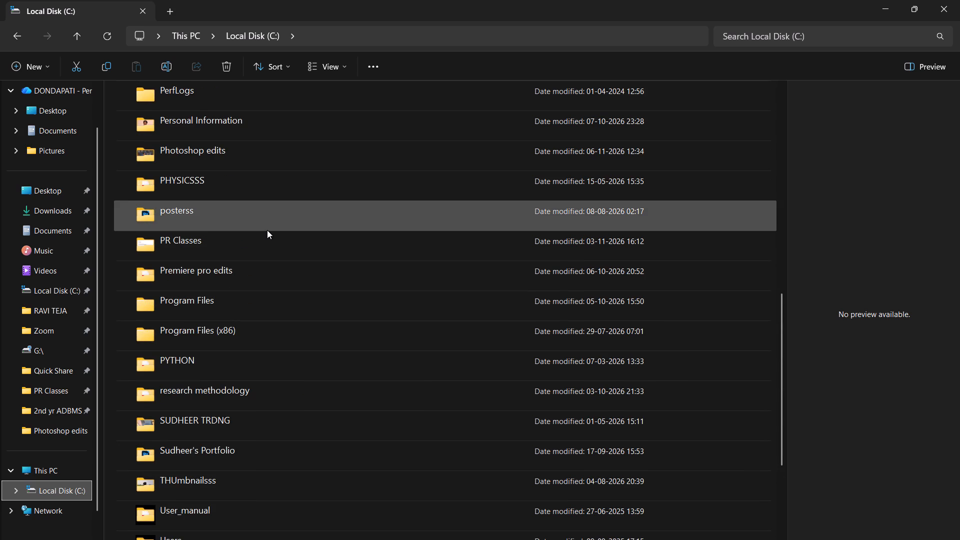
double_click(267, 230)
View the red-and-white Max Verstappen poster, the dark blue Max Verstappen 33 poster and posterr-111 one by one, closing each.
double_click(293, 234)
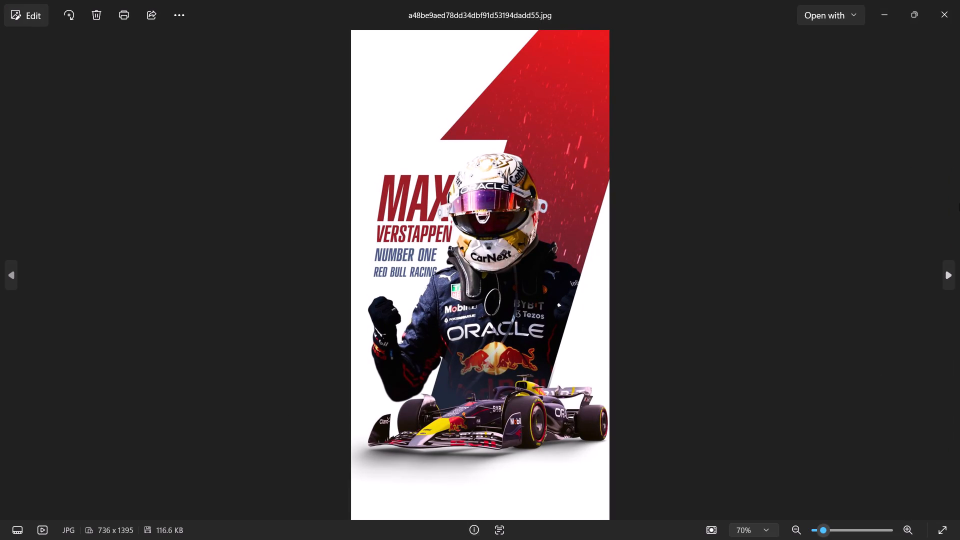
click(951, 0)
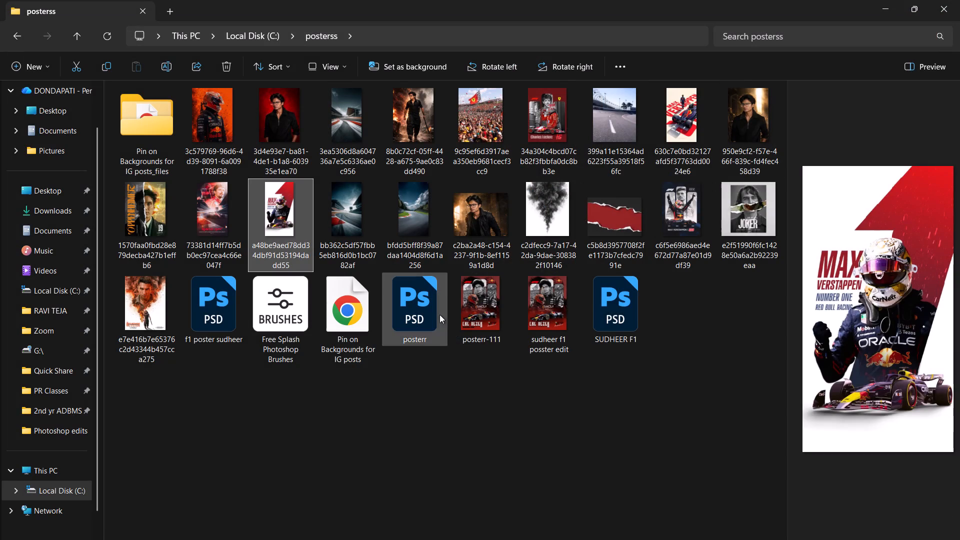
double_click(668, 198)
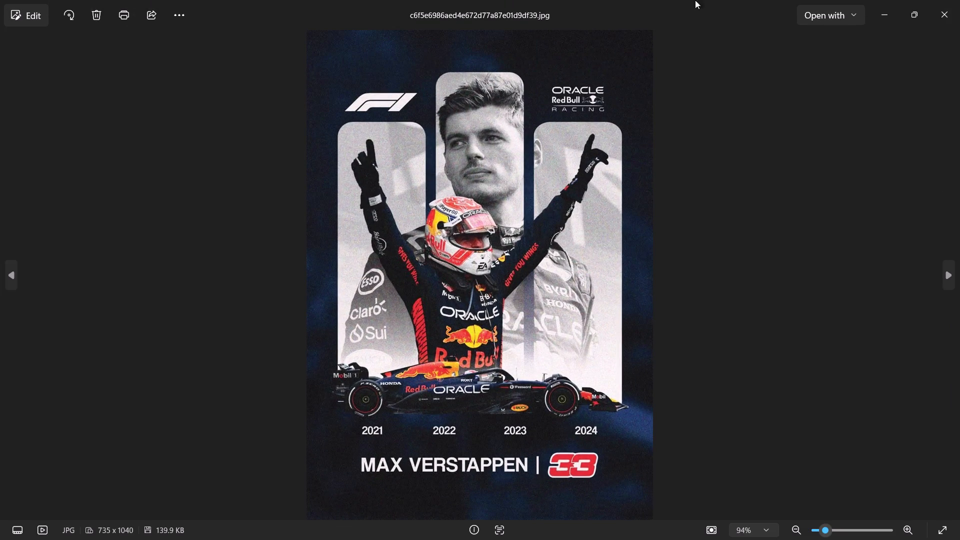
click(920, 0)
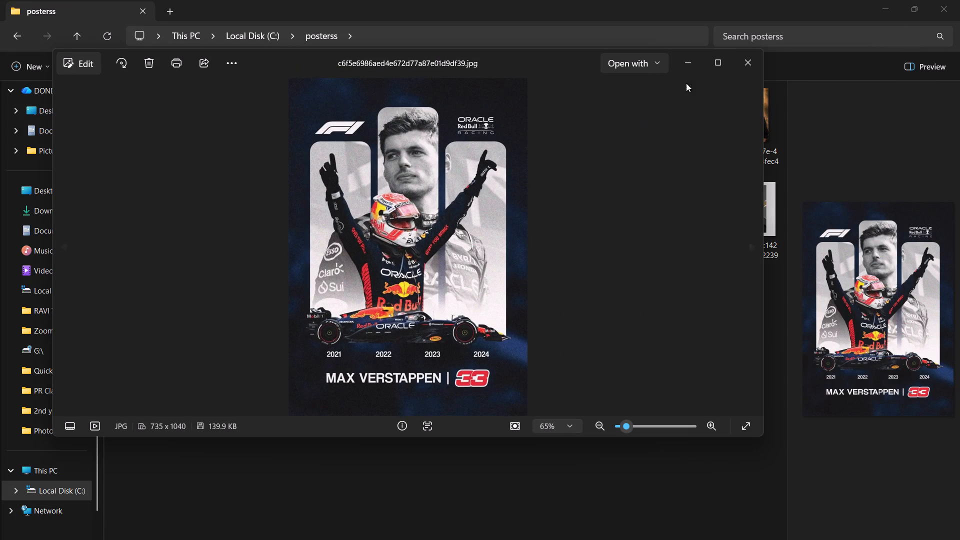
click(747, 60)
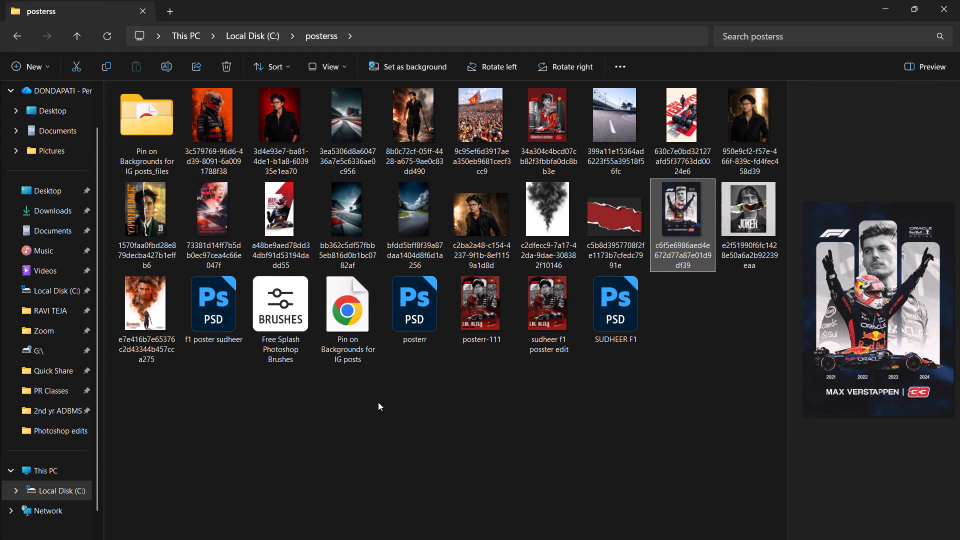
click(511, 321)
click(490, 321)
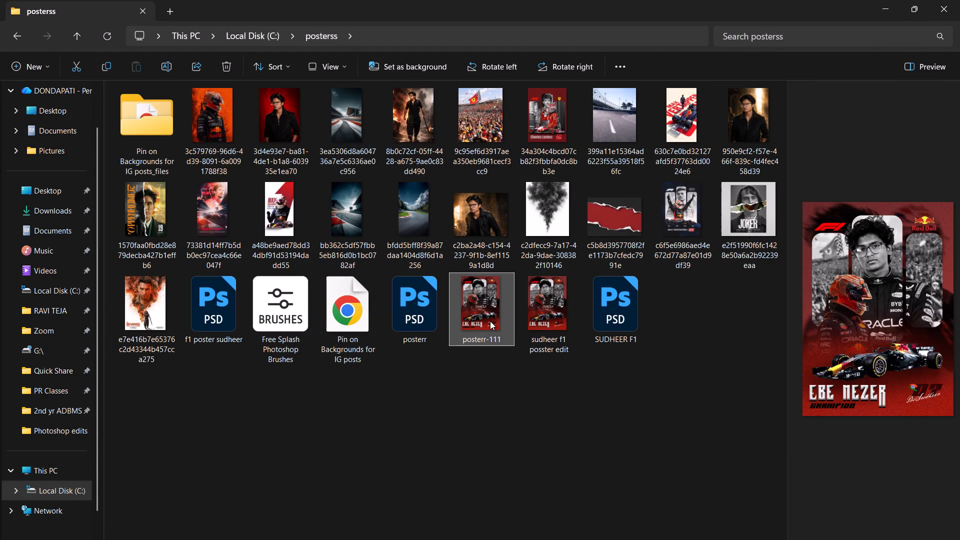
double_click(472, 319)
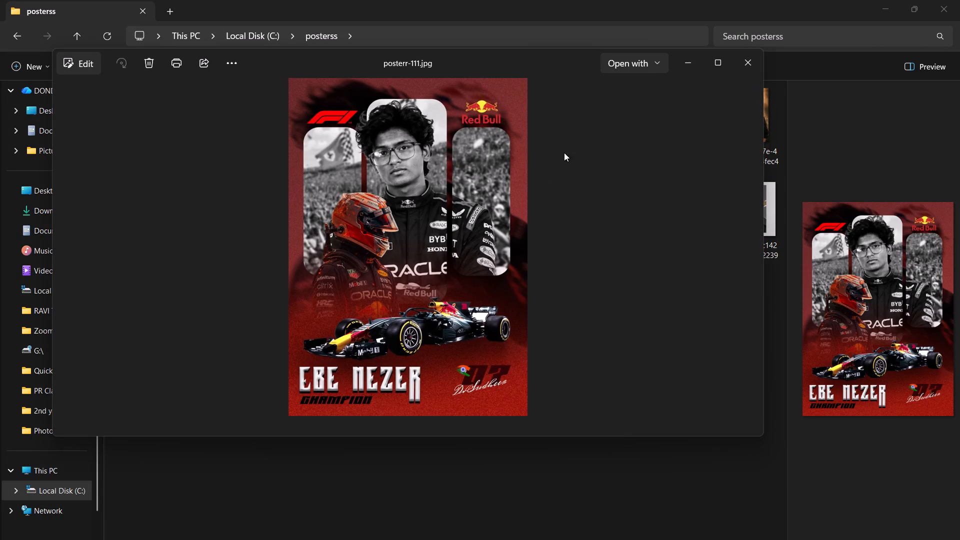
click(706, 63)
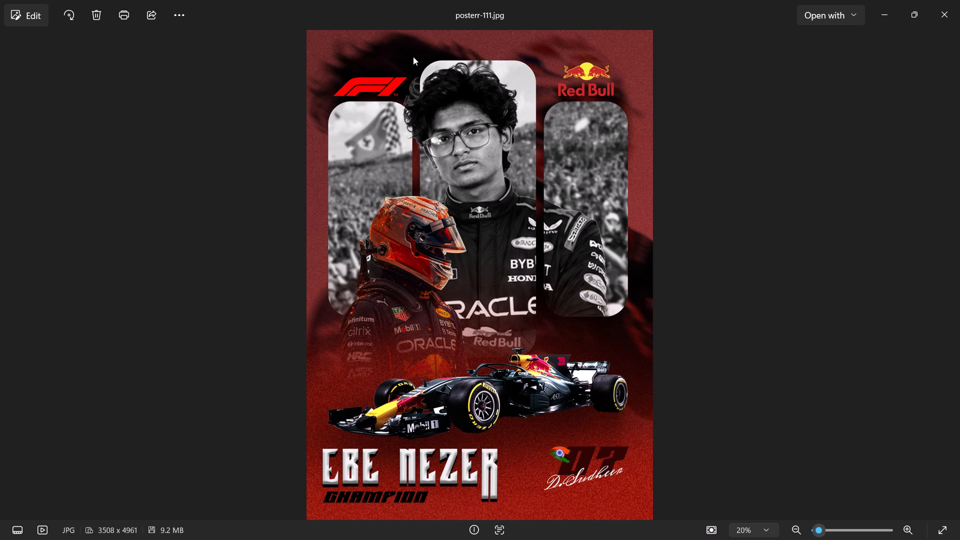
click(959, 0)
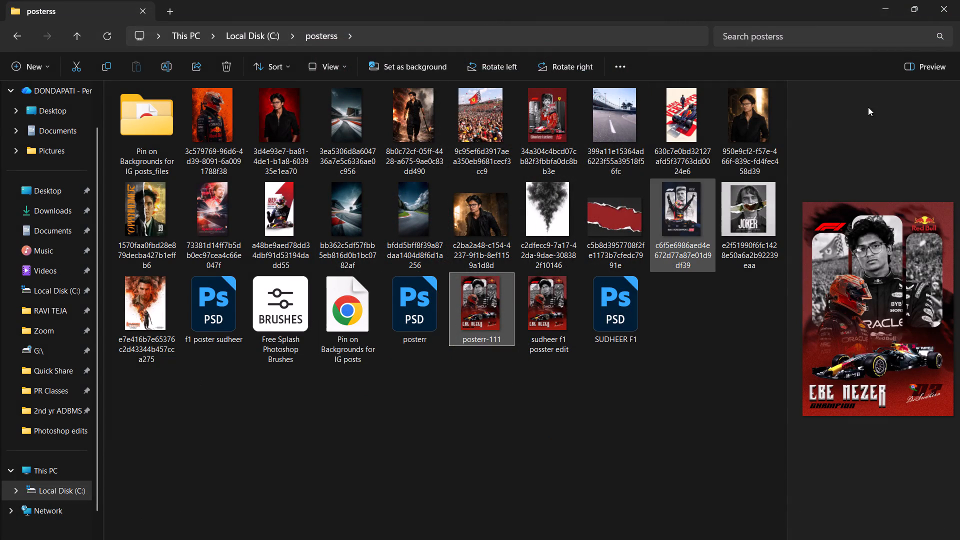
View the Joker torn-paper poster up close and the Dhurandhar The Revenge poster, closing each, and return to the Photoshop design.
click(745, 214)
double_click(745, 214)
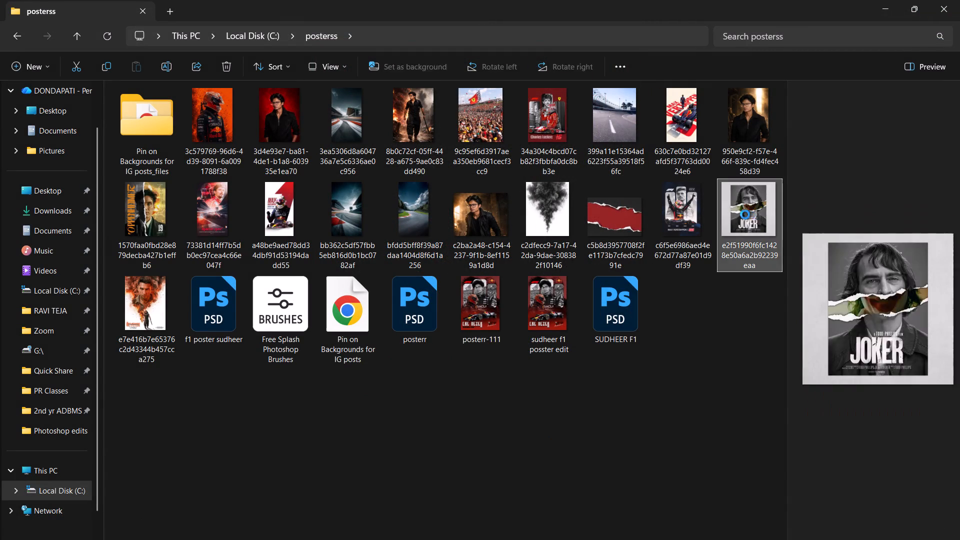
scroll(465, 317, up, 6)
scroll(465, 317, down, 3)
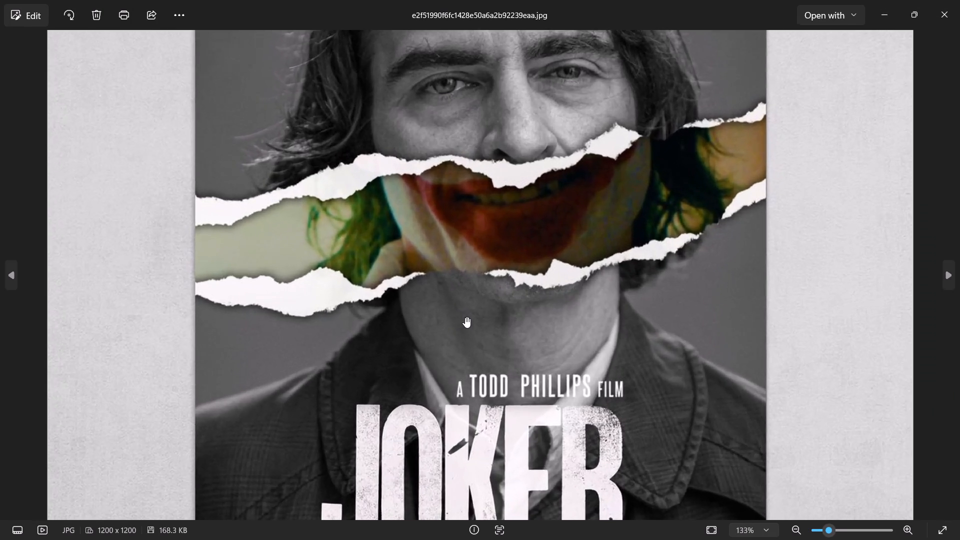
scroll(465, 317, down, 10)
click(959, 0)
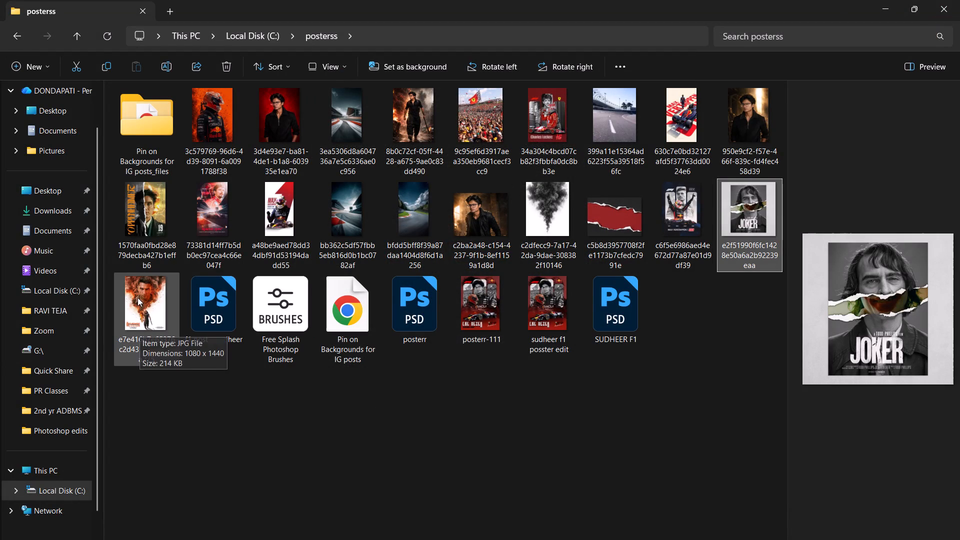
double_click(137, 277)
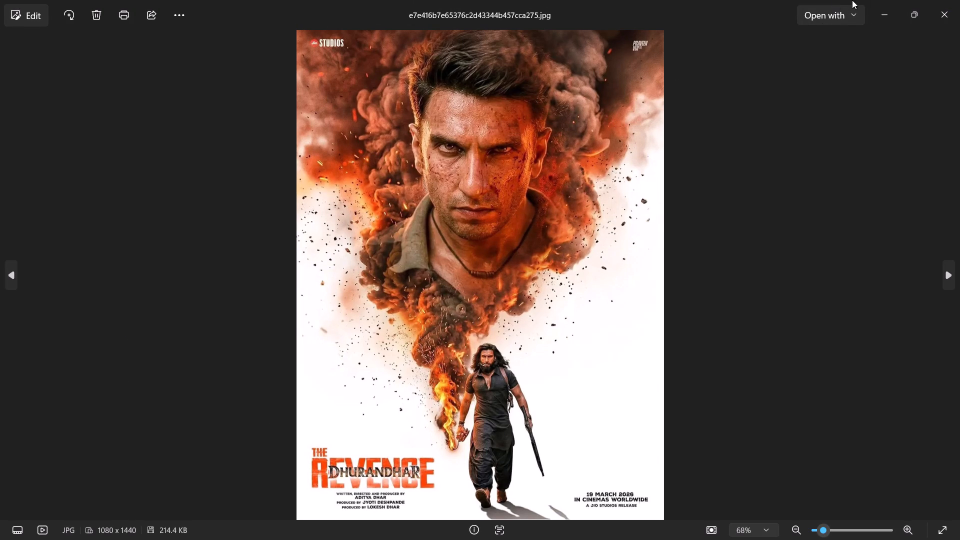
click(959, 0)
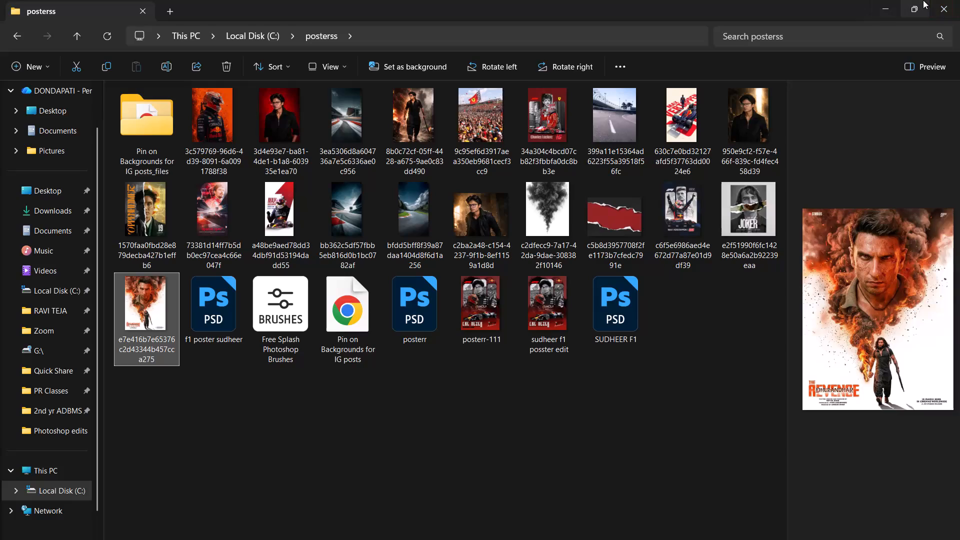
click(905, 6)
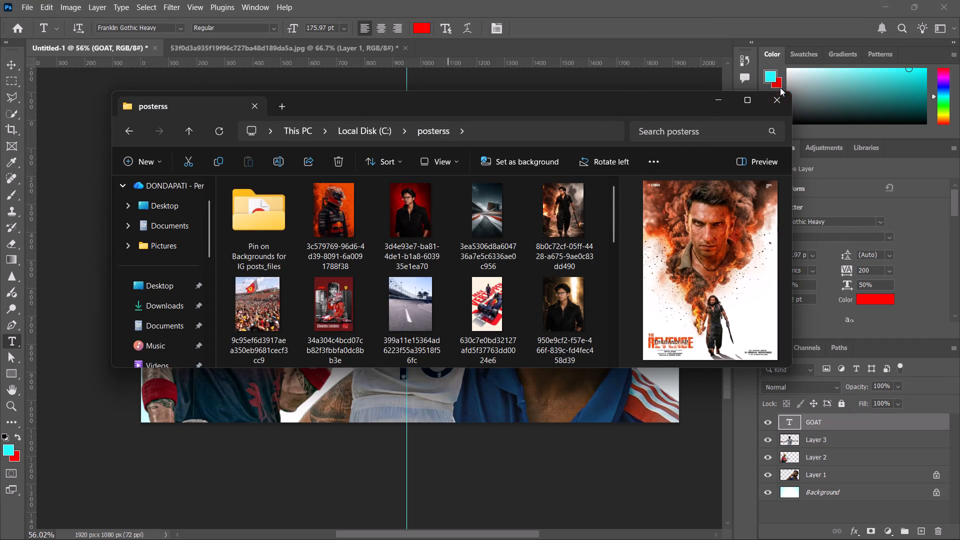
click(780, 87)
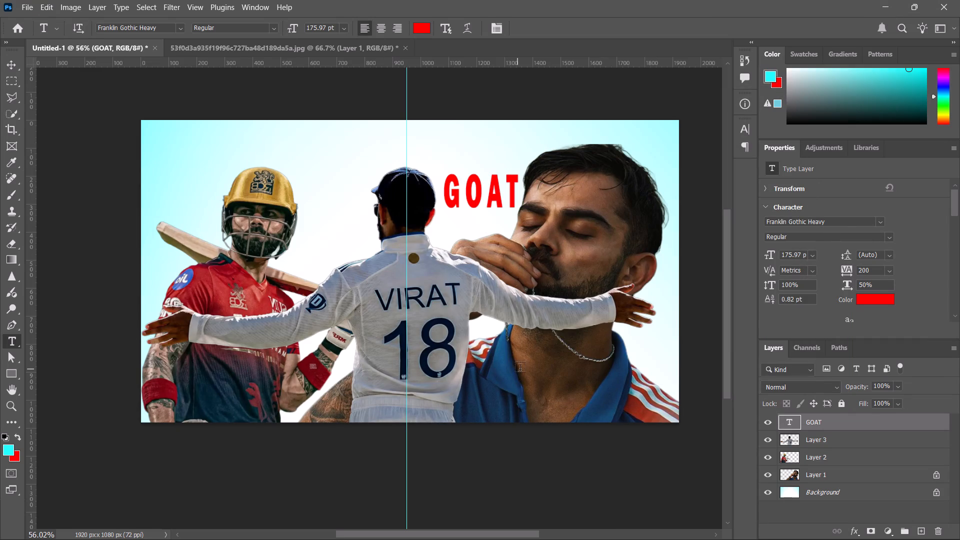
Delete the word GOAT from the red title text.
double_click(485, 190)
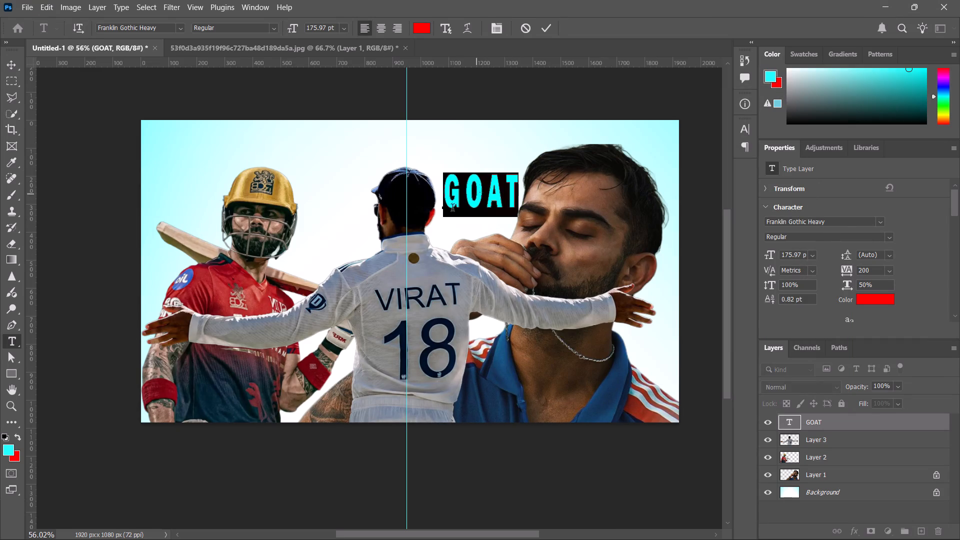
click(520, 21)
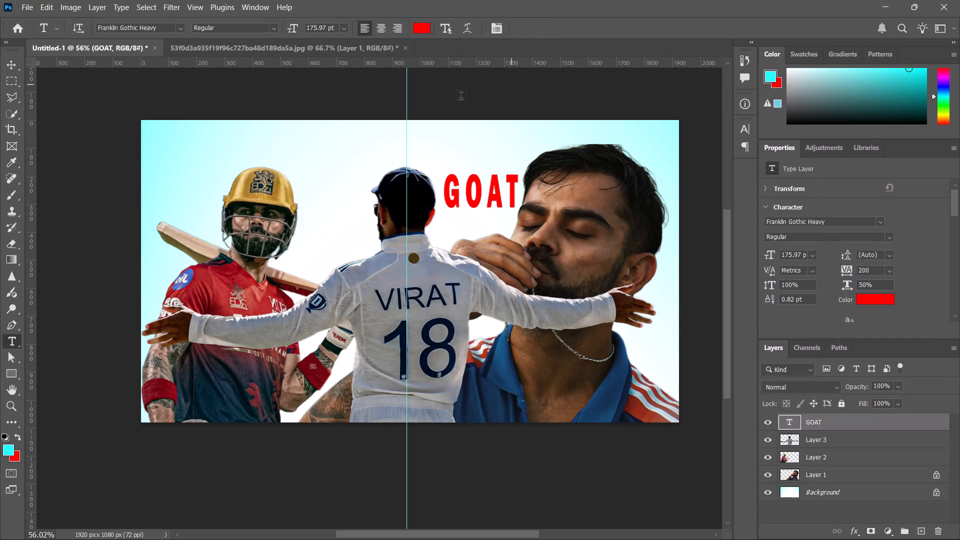
double_click(496, 180)
key(Delete)
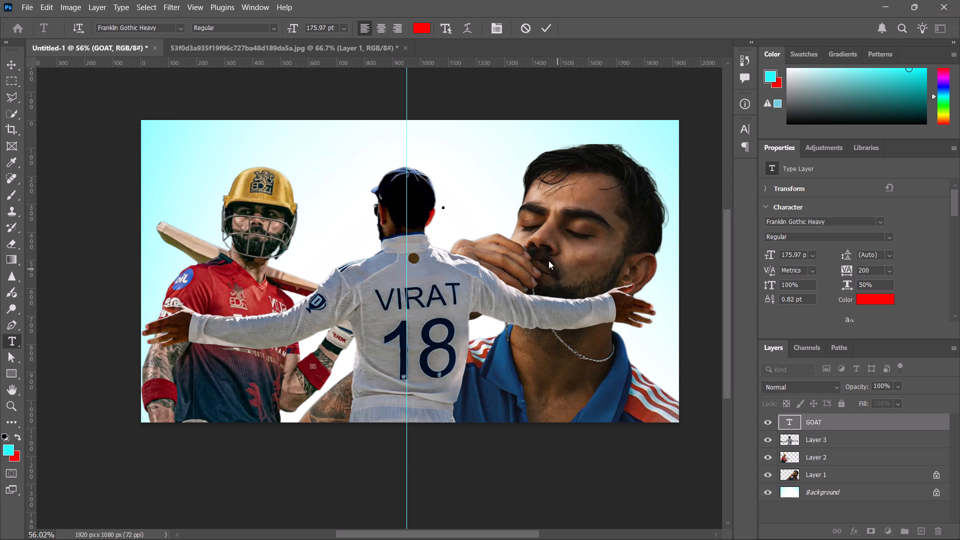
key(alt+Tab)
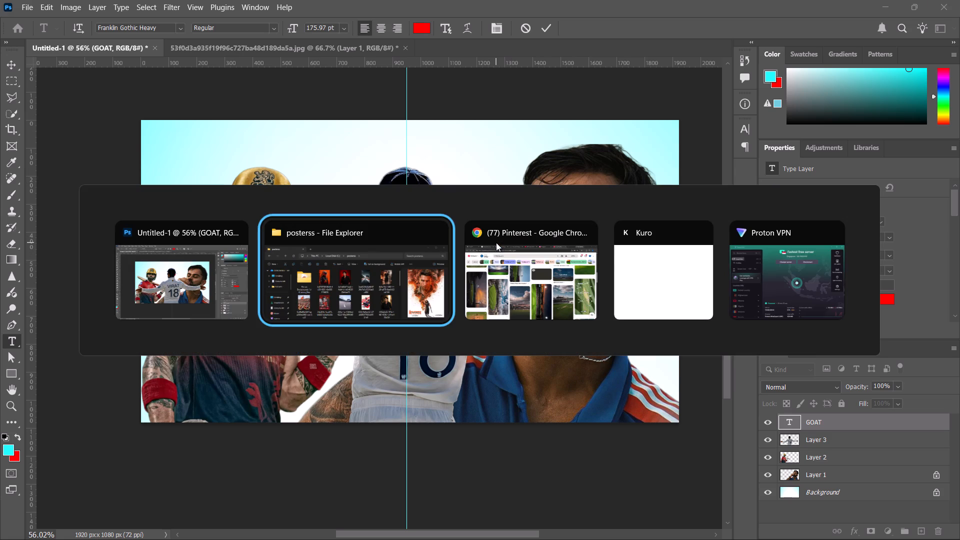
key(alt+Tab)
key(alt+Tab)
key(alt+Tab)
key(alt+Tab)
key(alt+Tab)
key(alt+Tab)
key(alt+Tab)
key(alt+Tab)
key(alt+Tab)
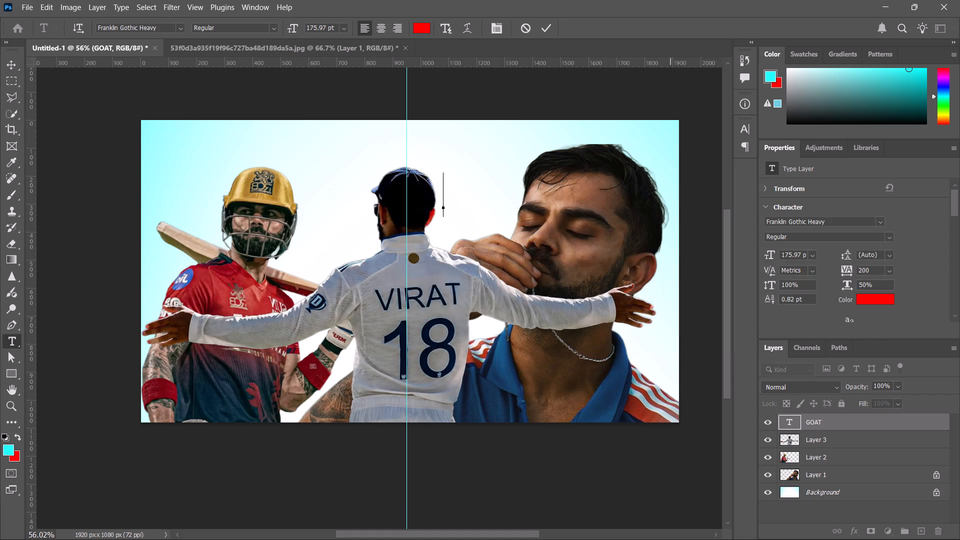
Search Windows for the Kuro app and open it.
text(KUT)
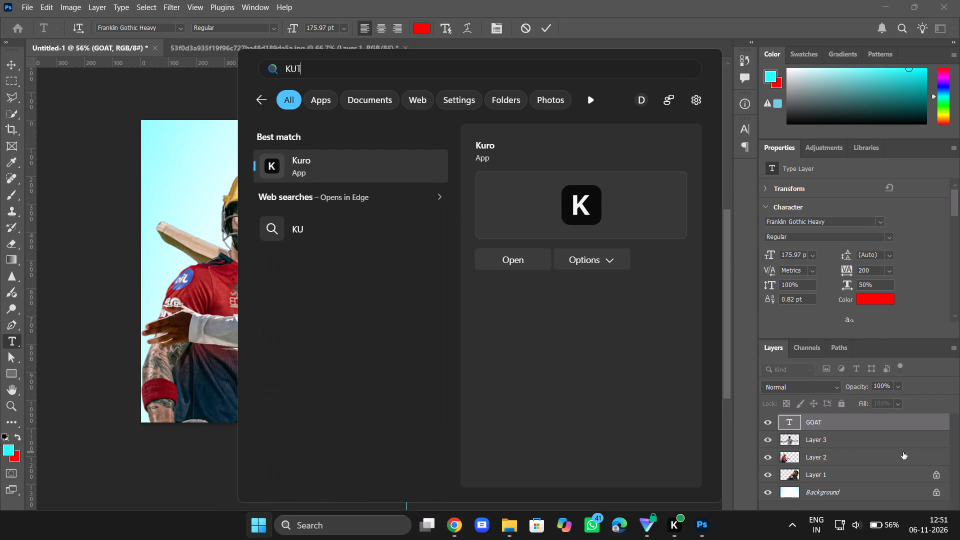
key(BackSpace)
key(r)
key(Return)
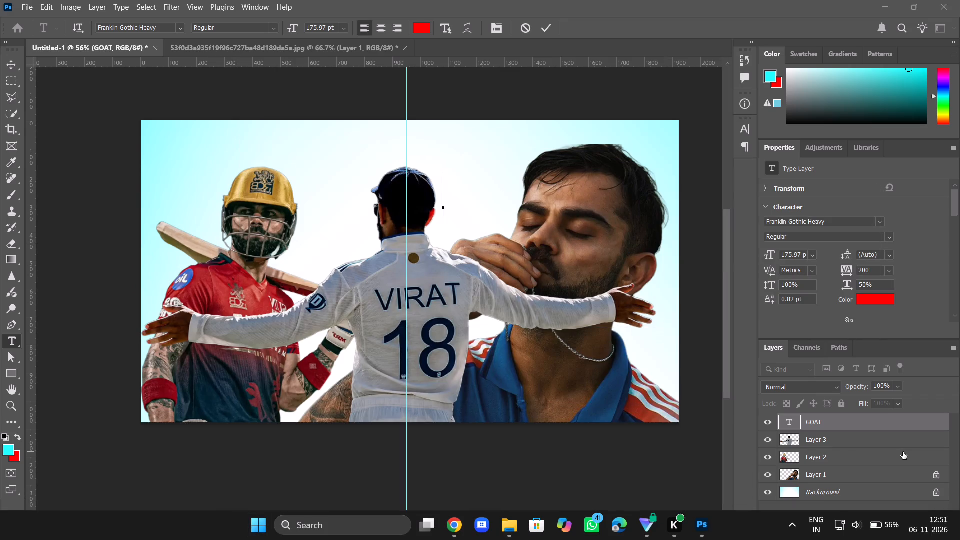